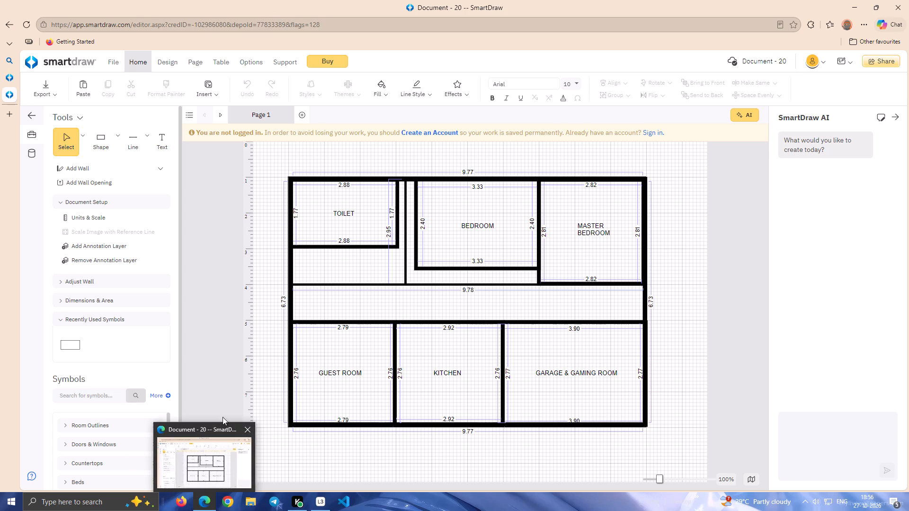
Place a single-door symbol from Doors & Windows in the guest room's corridor wall, about 0.47 from the outer wall.
click(227, 340)
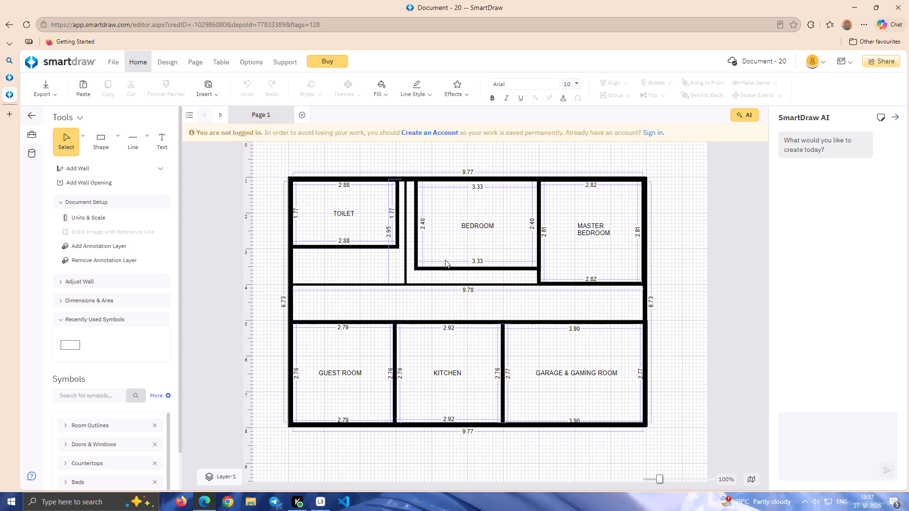
click(67, 444)
drag(169, 433, 168, 443)
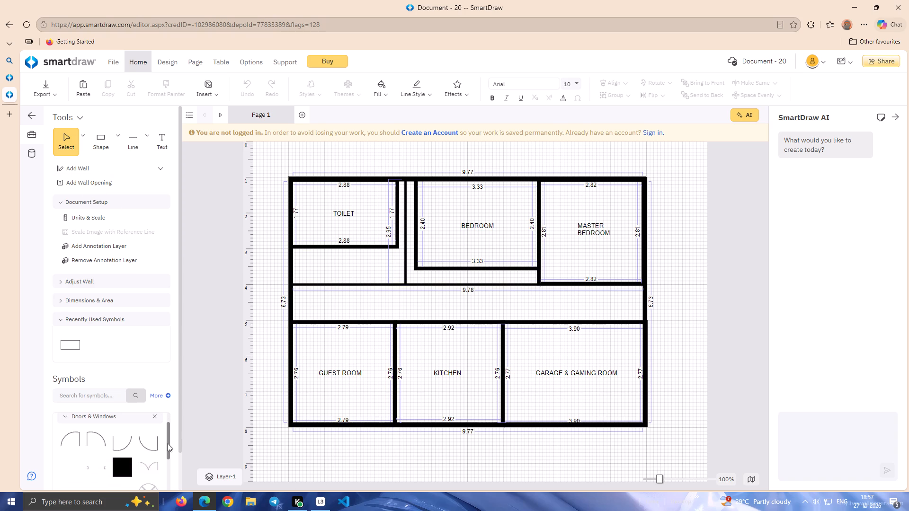
drag(168, 443, 167, 447)
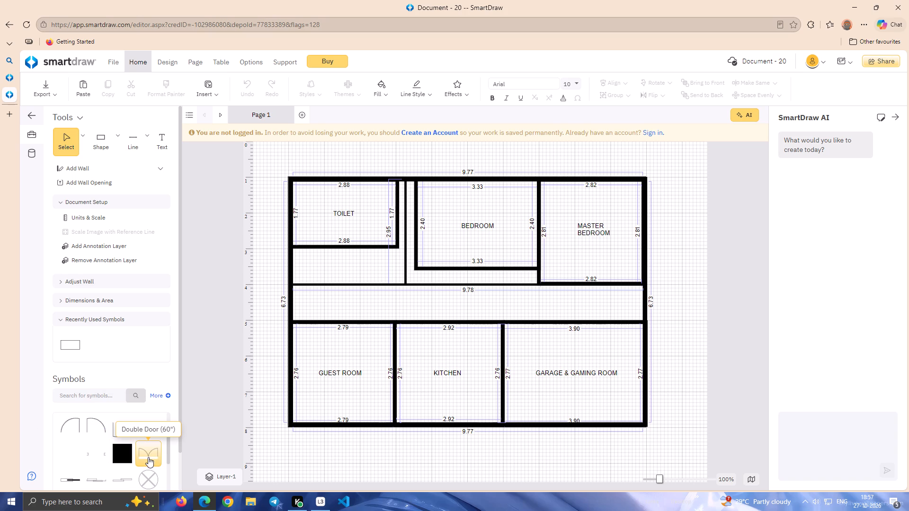
click(69, 434)
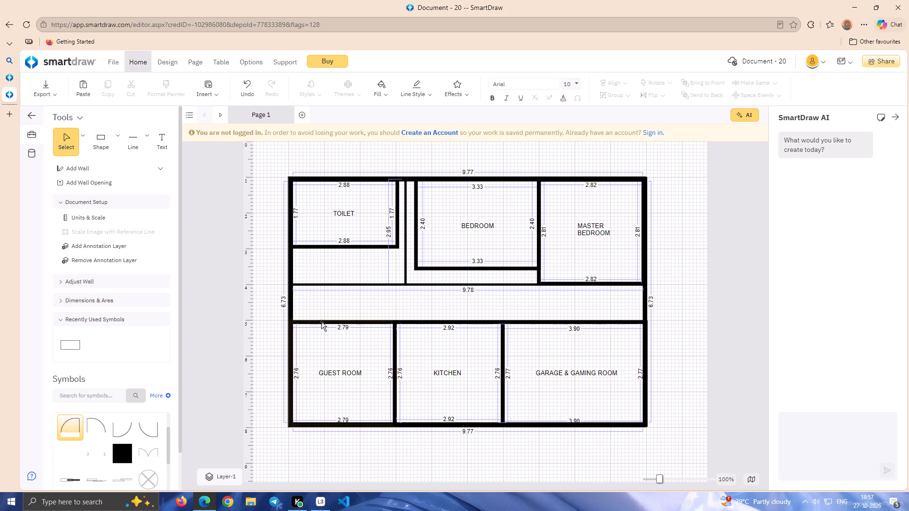
drag(71, 434, 321, 320)
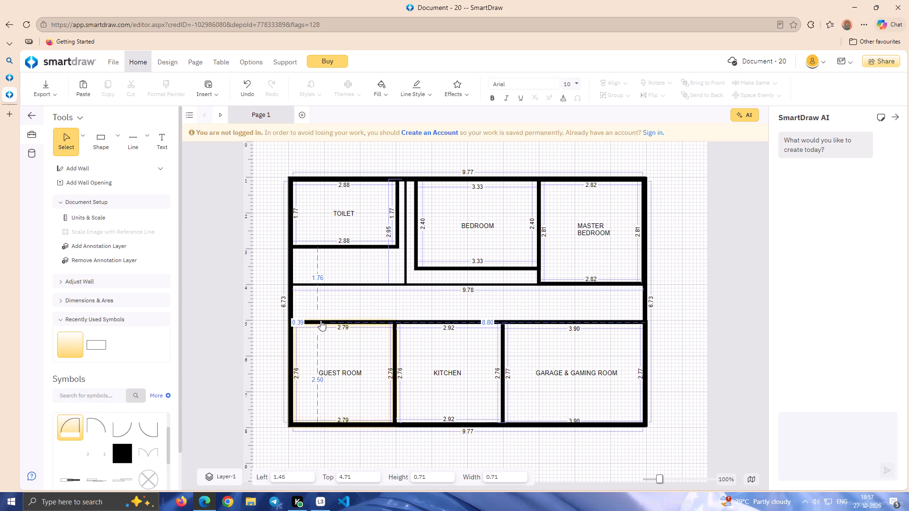
drag(321, 320, 323, 315)
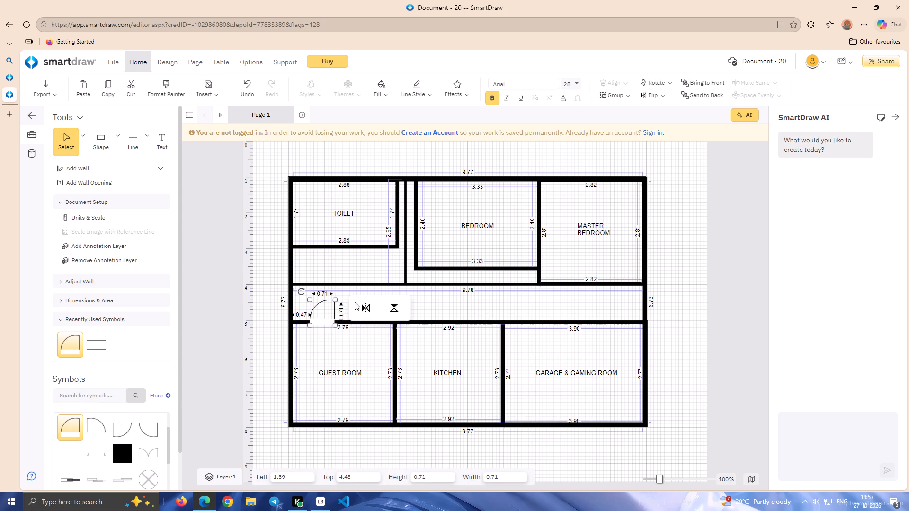
Flip the guest room door vertically so that it swings into the room.
click(366, 306)
click(367, 306)
click(394, 306)
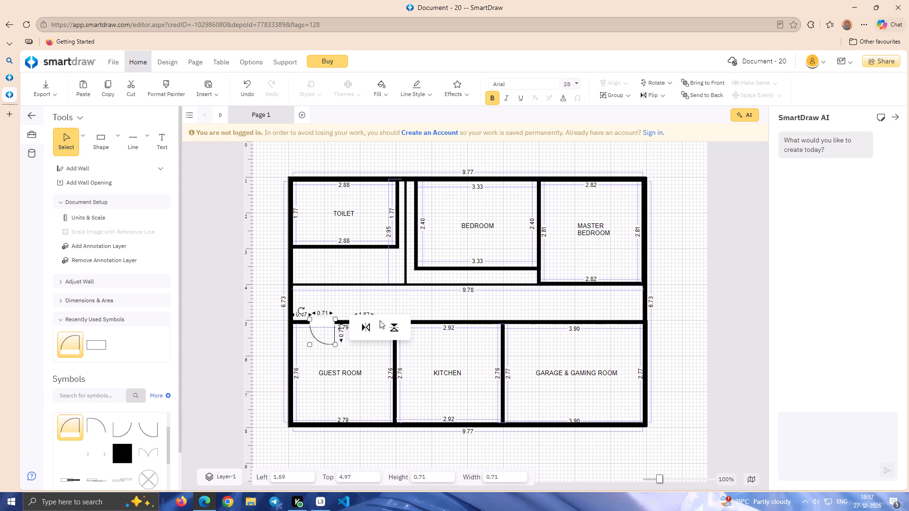
click(344, 294)
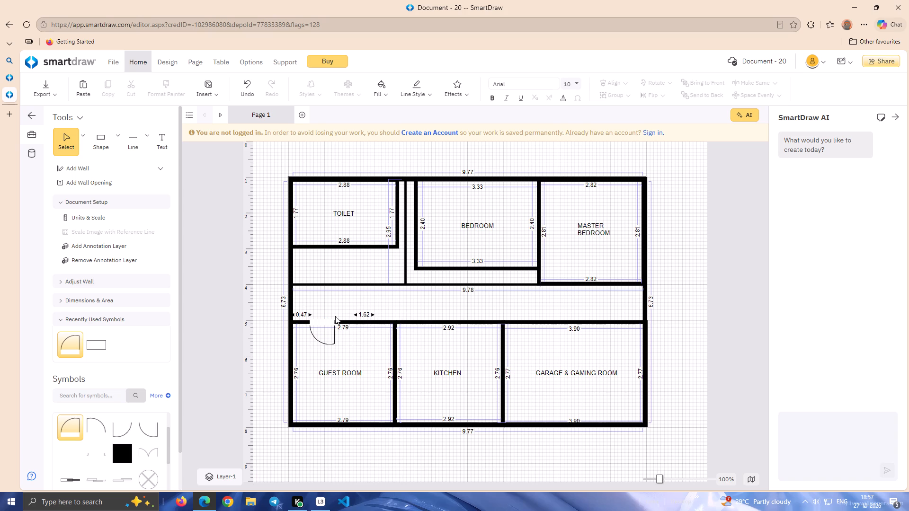
Move the guest room door along its wall towards the kitchen, about 0.37 from the dividing wall.
drag(323, 322, 334, 322)
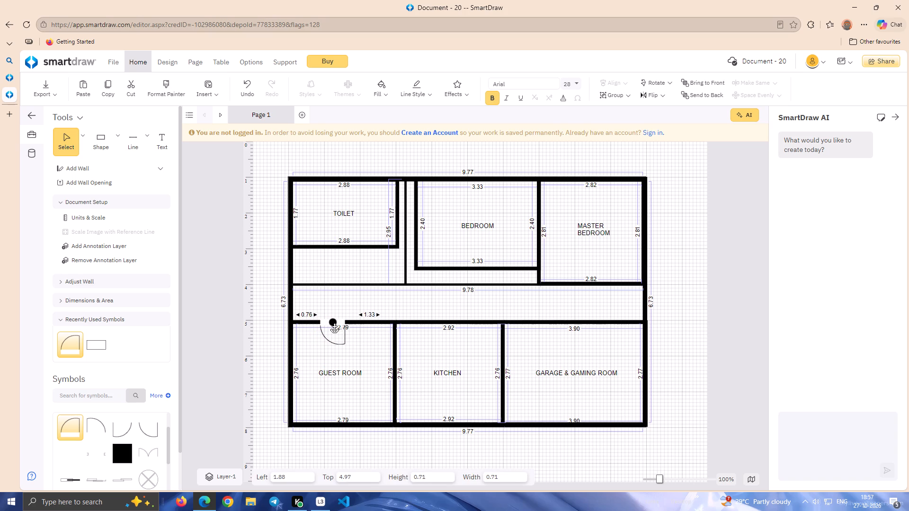
drag(334, 322, 322, 319)
drag(322, 319, 369, 320)
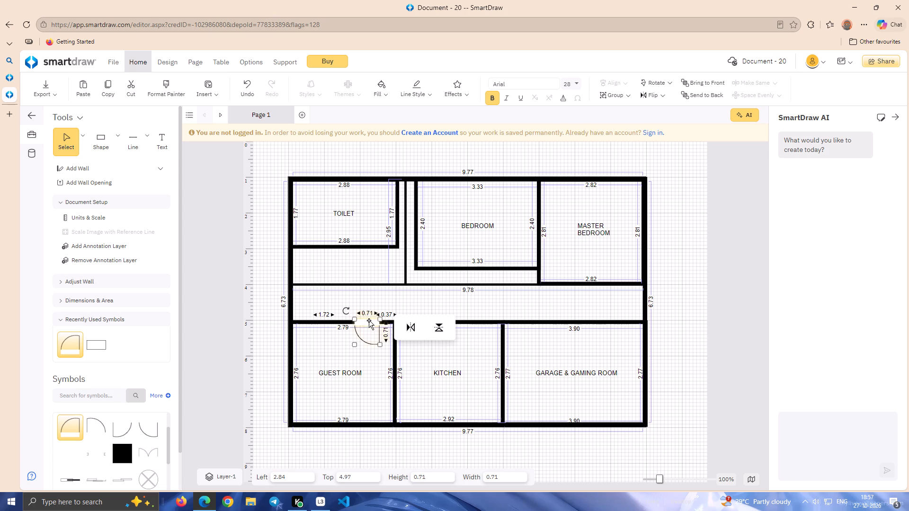
click(365, 288)
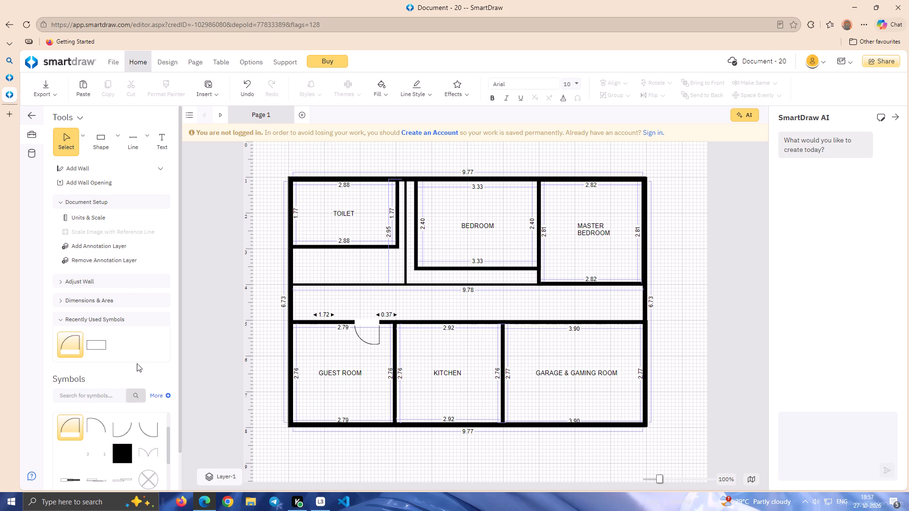
Add another single door in the toilet's lower wall, about 0.33 from the outer wall and opening into the toilet.
drag(71, 429, 223, 336)
drag(223, 336, 317, 231)
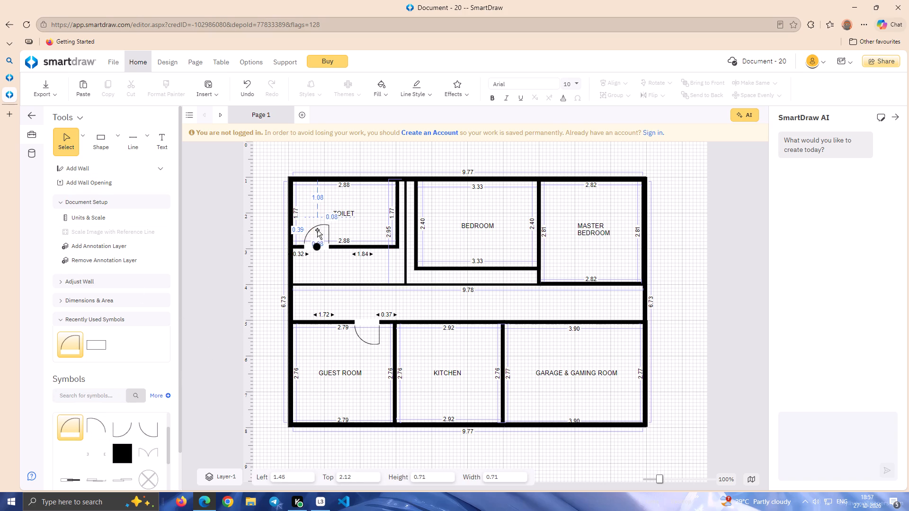
click(331, 224)
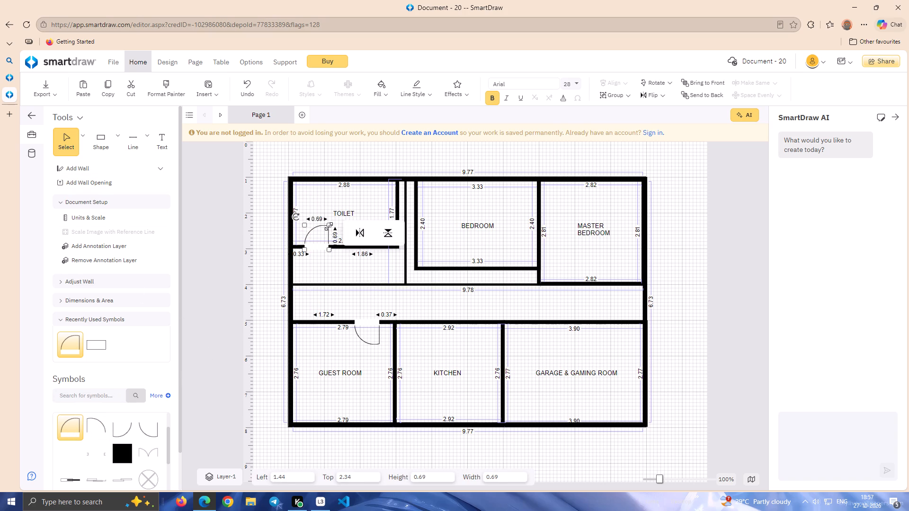
click(328, 265)
Shrink the guest room door to about 0.55 by 0.55, keeping it in the corridor wall.
click(365, 323)
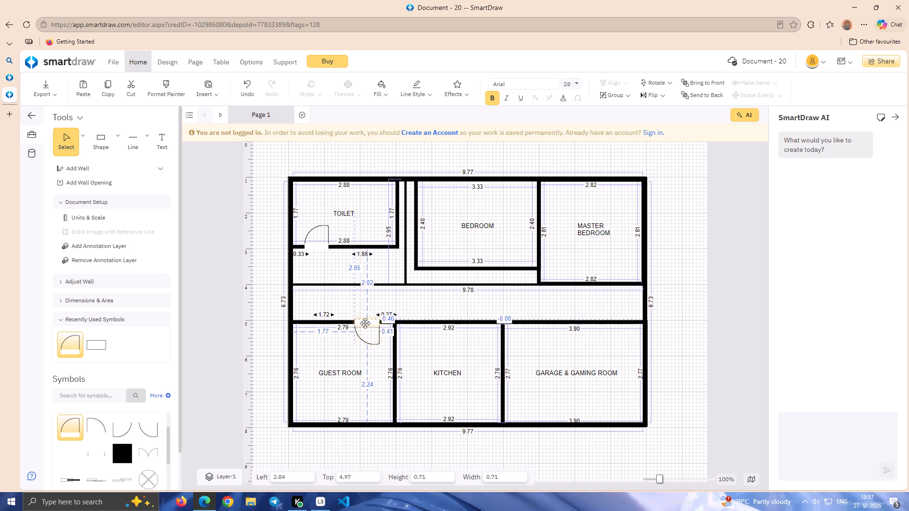
drag(378, 343, 377, 341)
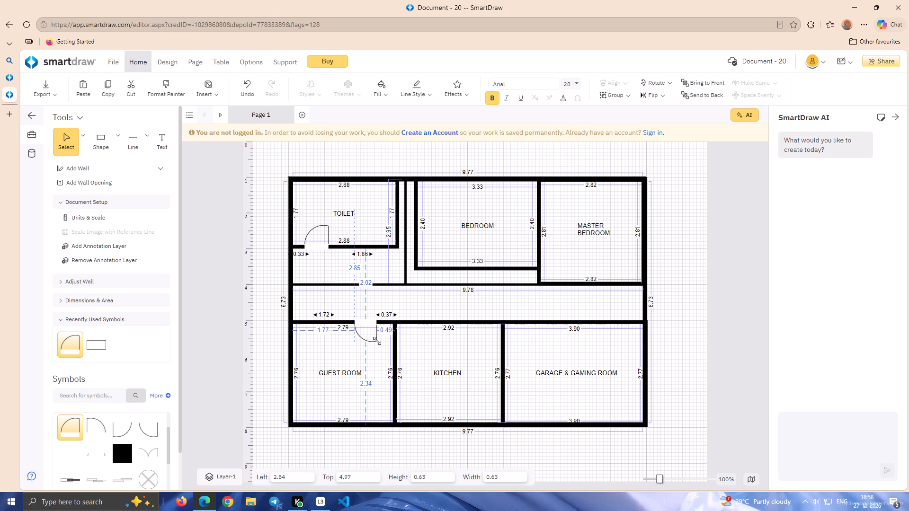
drag(377, 341, 378, 356)
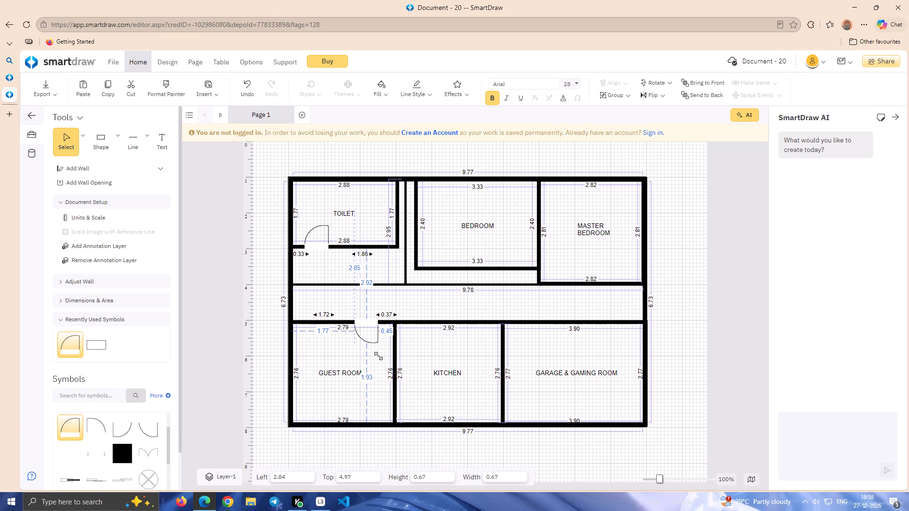
drag(378, 356, 374, 340)
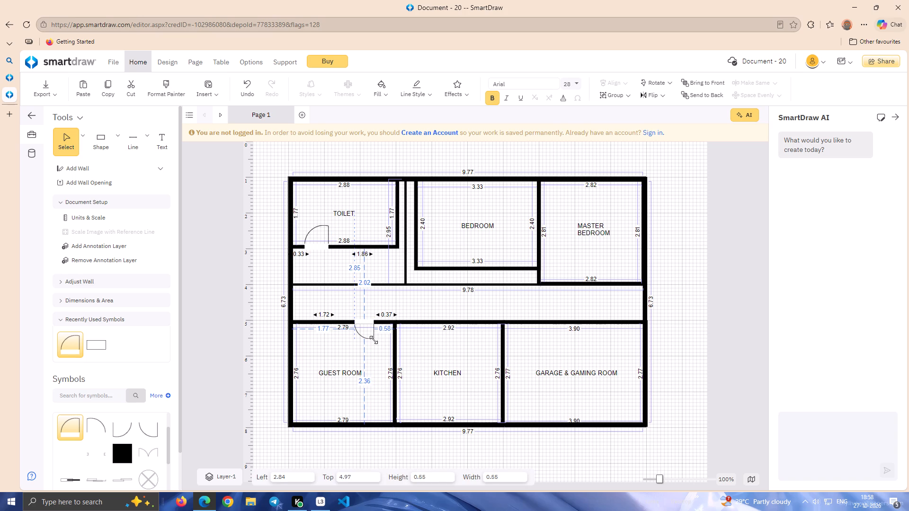
drag(374, 340, 374, 344)
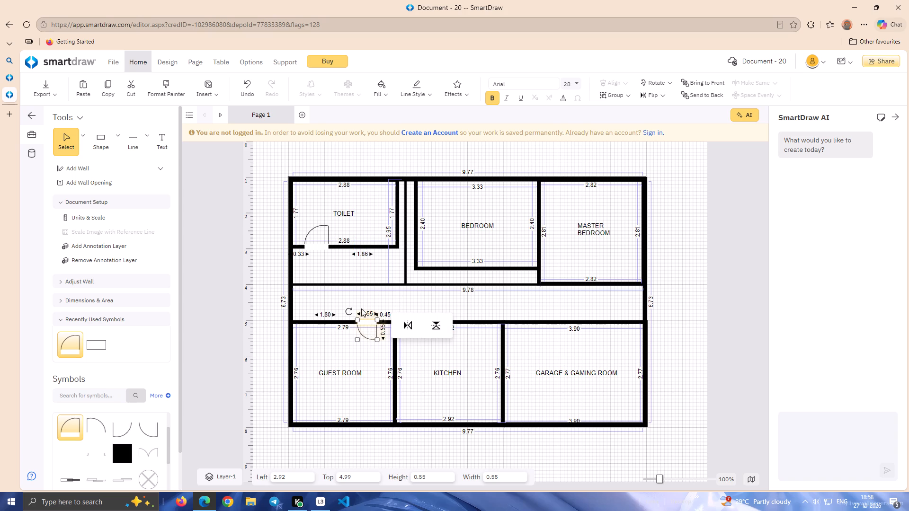
click(361, 289)
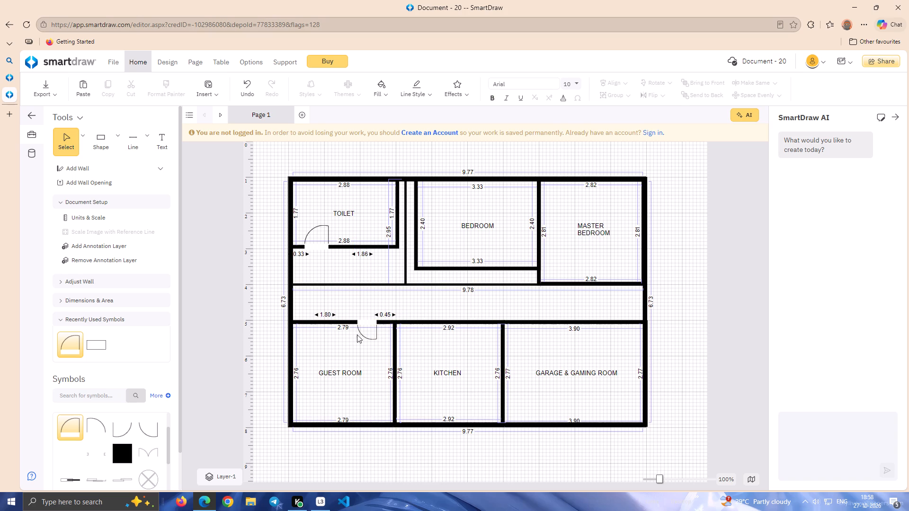
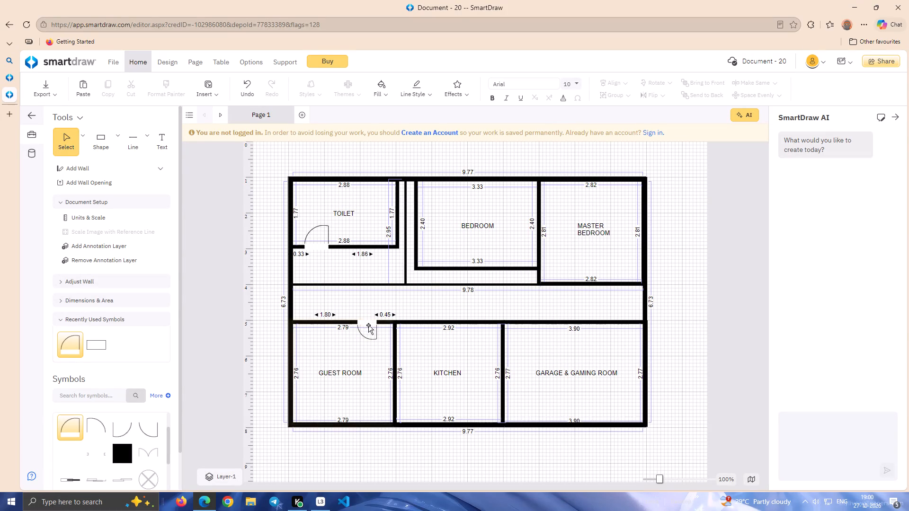
Shrink the toilet door slightly, keeping it in the toilet's lower wall about 0.36 from the outer wall.
click(314, 247)
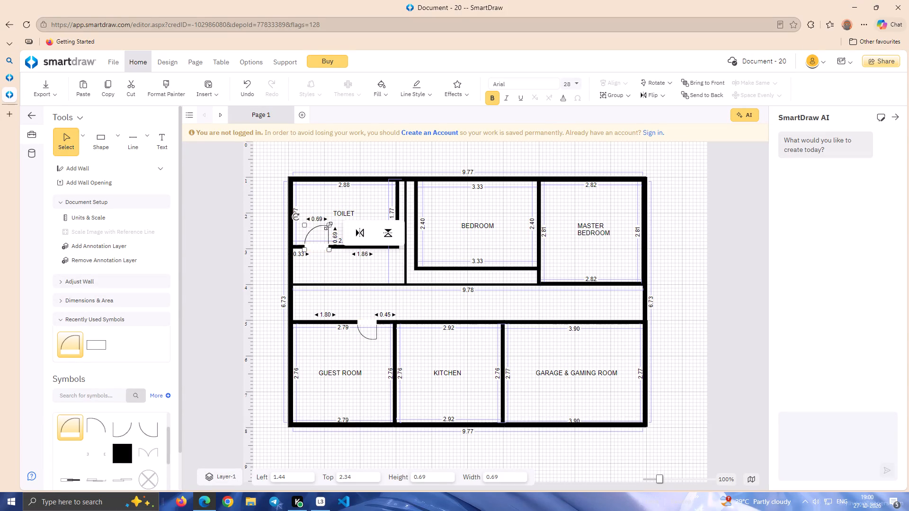
click(328, 226)
click(317, 215)
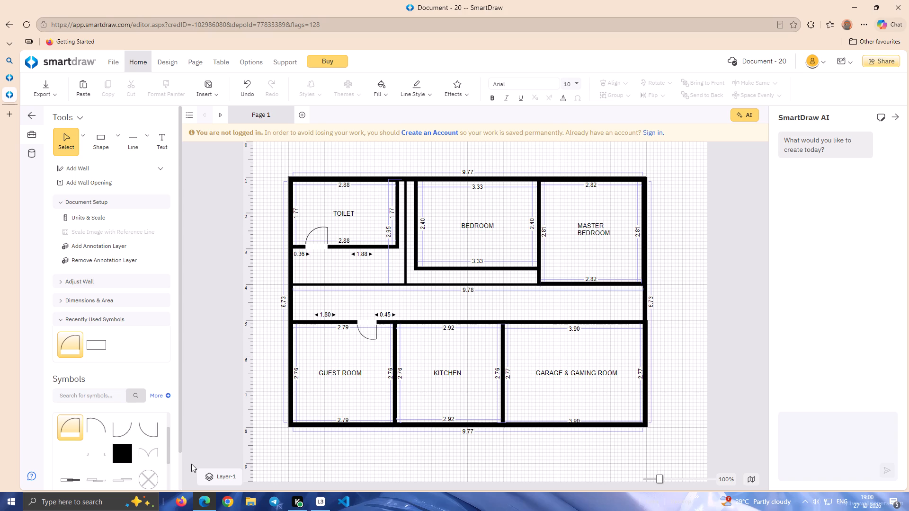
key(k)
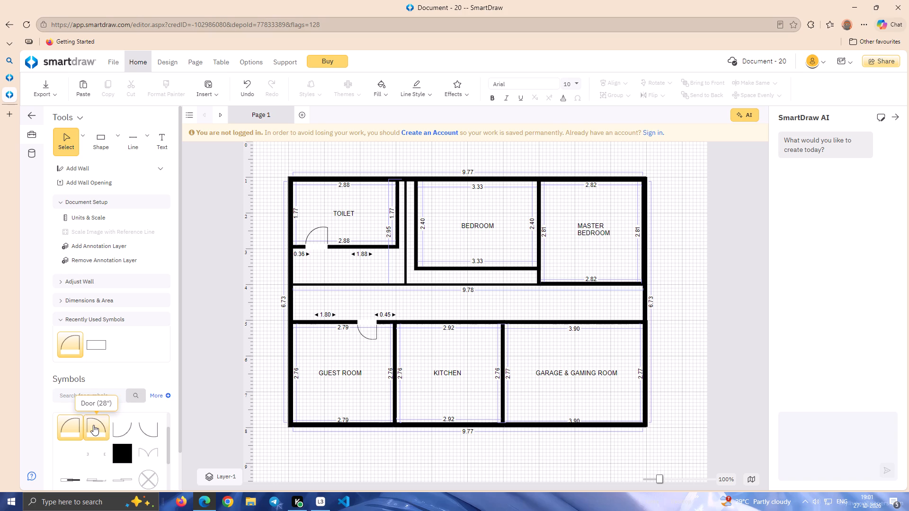
Add a single door, 0.71 by 0.71, in the bedroom's lower wall about 0.43 from its left wall, opening into the bedroom.
drag(77, 428, 446, 257)
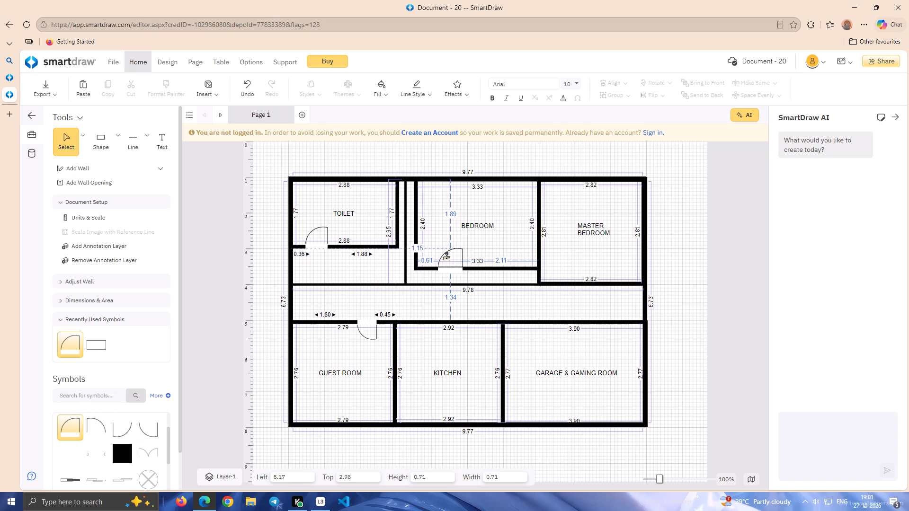
drag(446, 257, 445, 255)
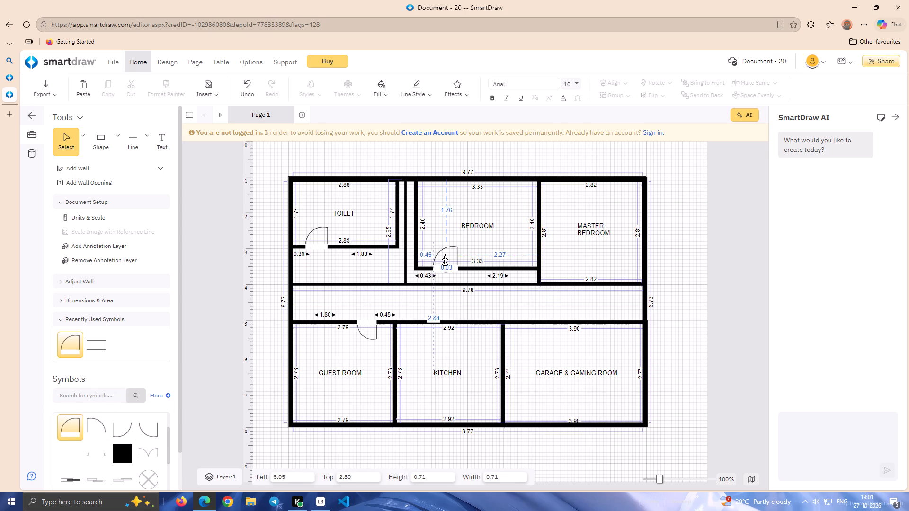
drag(445, 255, 445, 254)
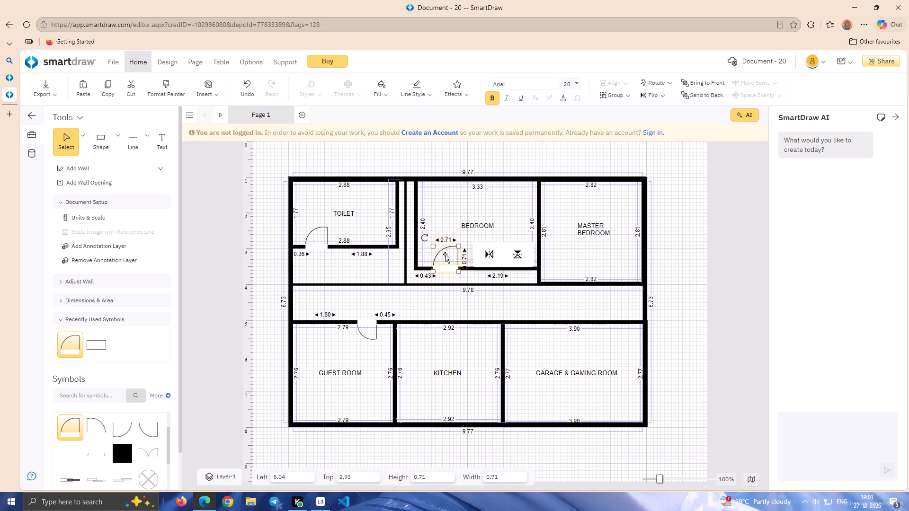
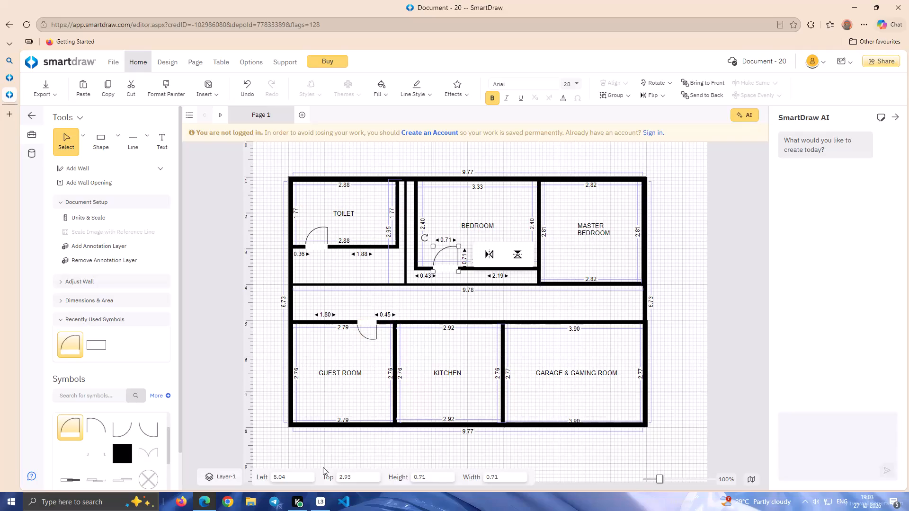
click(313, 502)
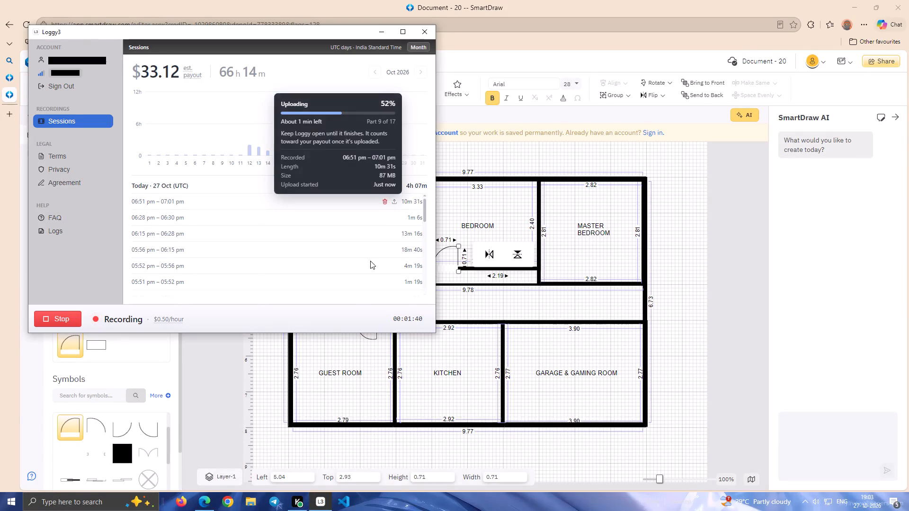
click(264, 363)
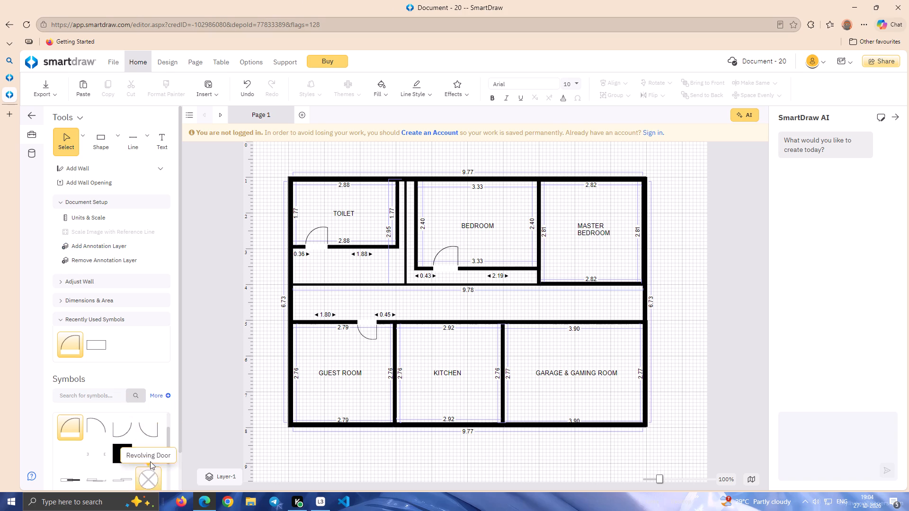
Add a single door, about 0.58 by 0.58, in the master bedroom's lower wall near its left wall, opening into the room.
drag(85, 432, 346, 384)
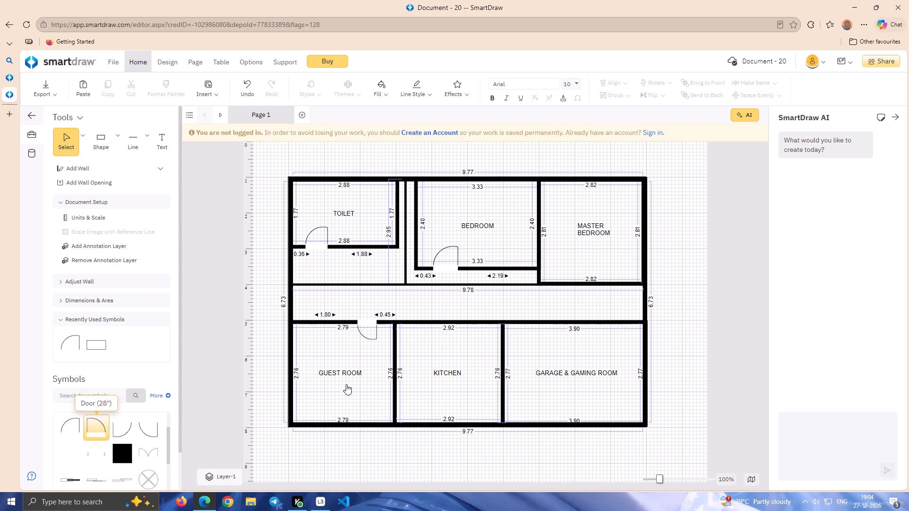
drag(346, 384, 568, 281)
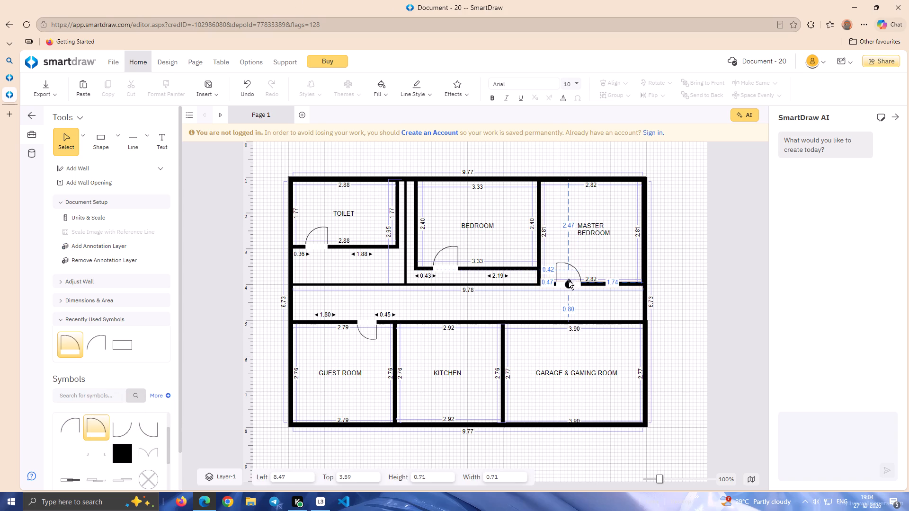
click(580, 288)
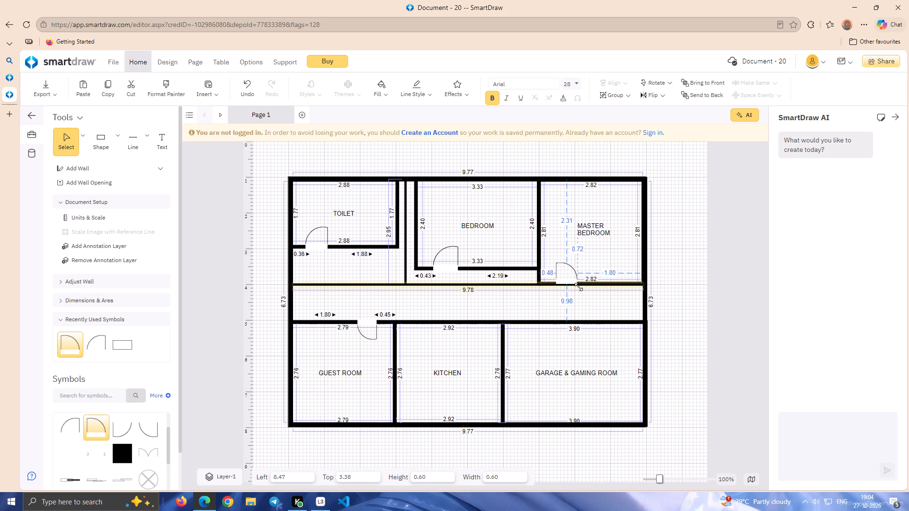
click(571, 282)
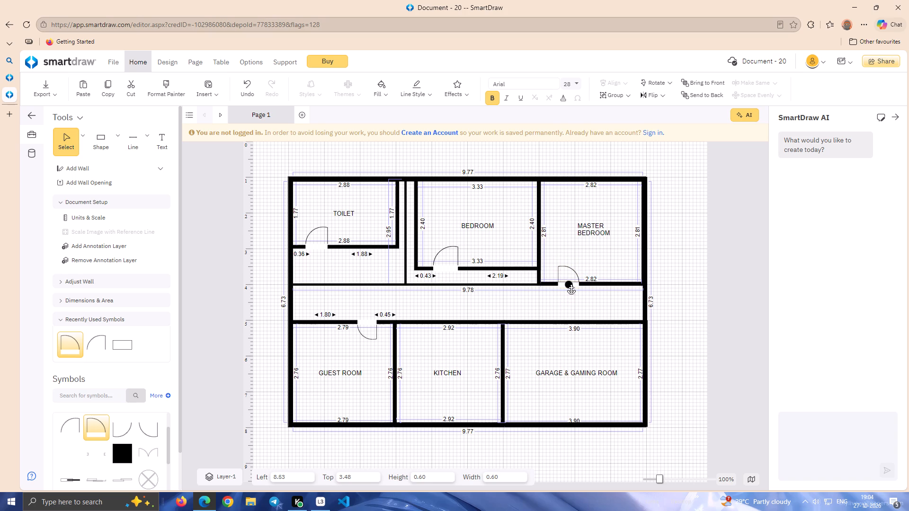
click(558, 264)
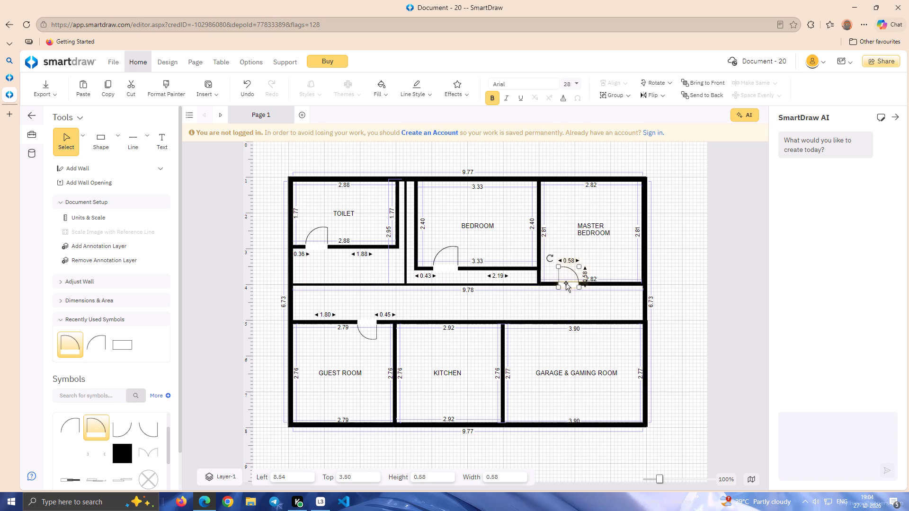
click(566, 283)
click(549, 252)
Shrink the bedroom door slightly, keeping it in the bedroom's lower wall about 0.45 from the left wall.
click(446, 269)
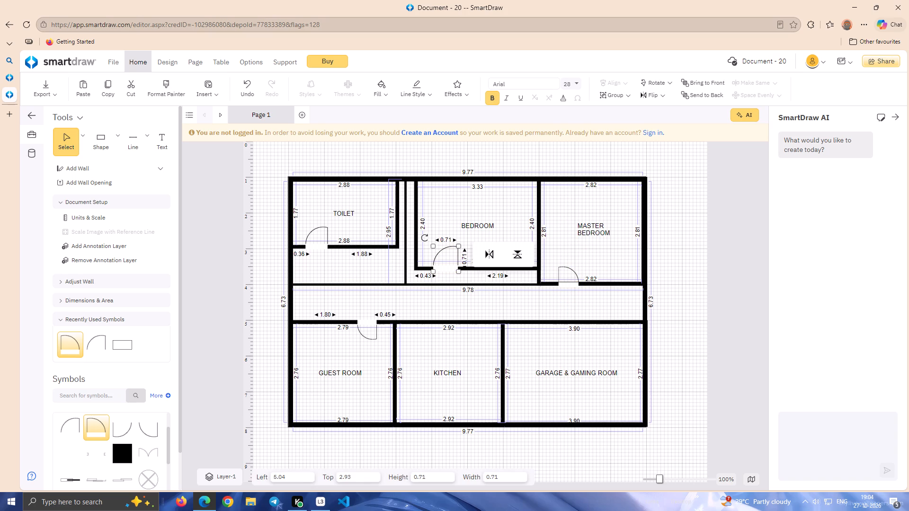
click(460, 244)
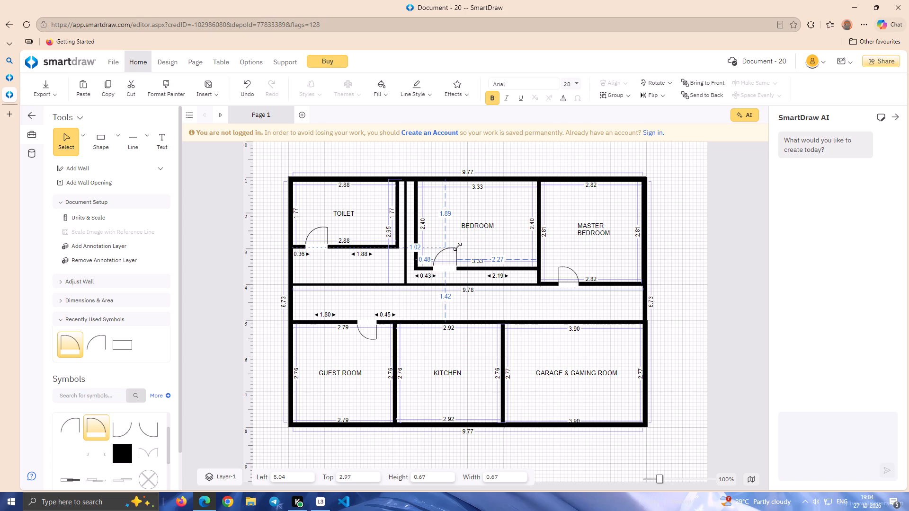
click(470, 223)
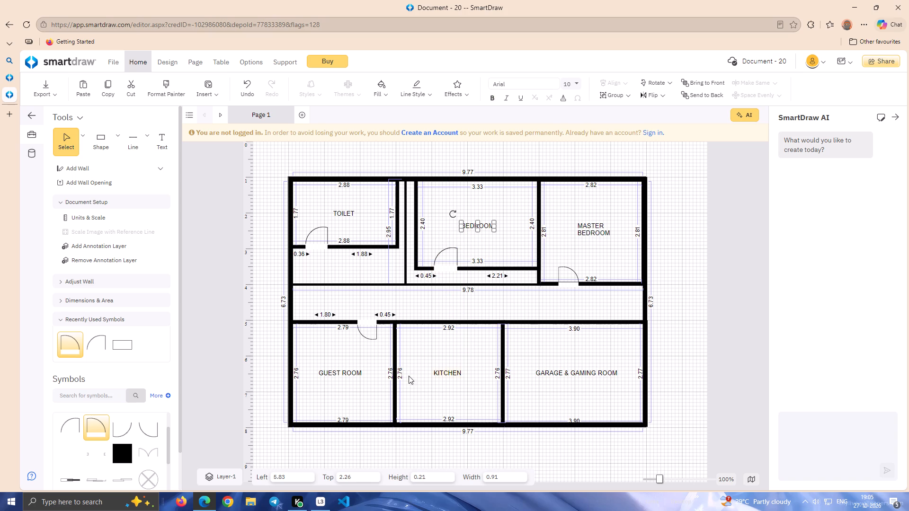
Enlarge the master bedroom door slightly, keeping it in the room's lower wall.
click(570, 284)
drag(559, 267, 559, 266)
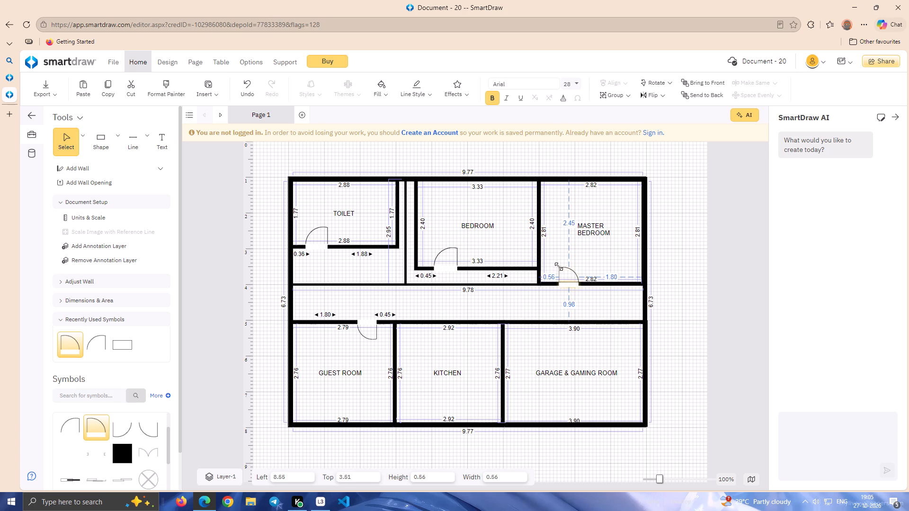
drag(559, 266, 553, 257)
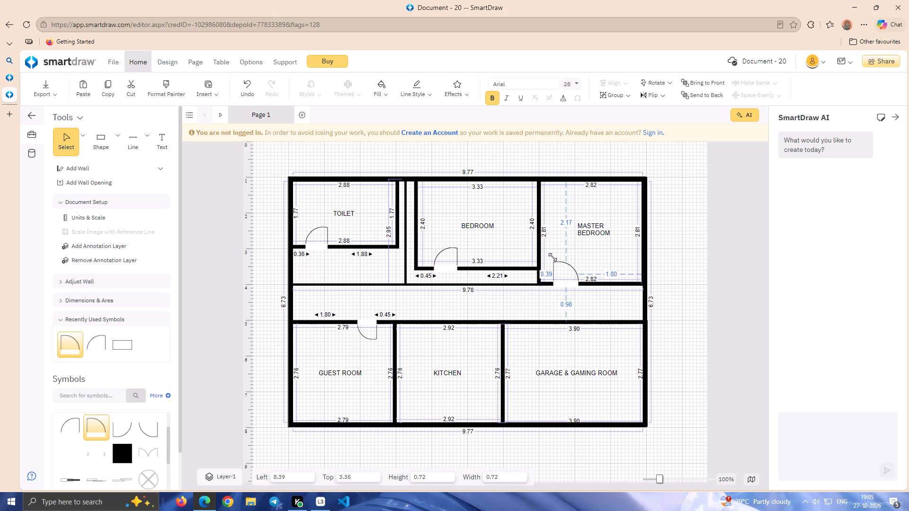
drag(553, 257, 556, 259)
click(562, 256)
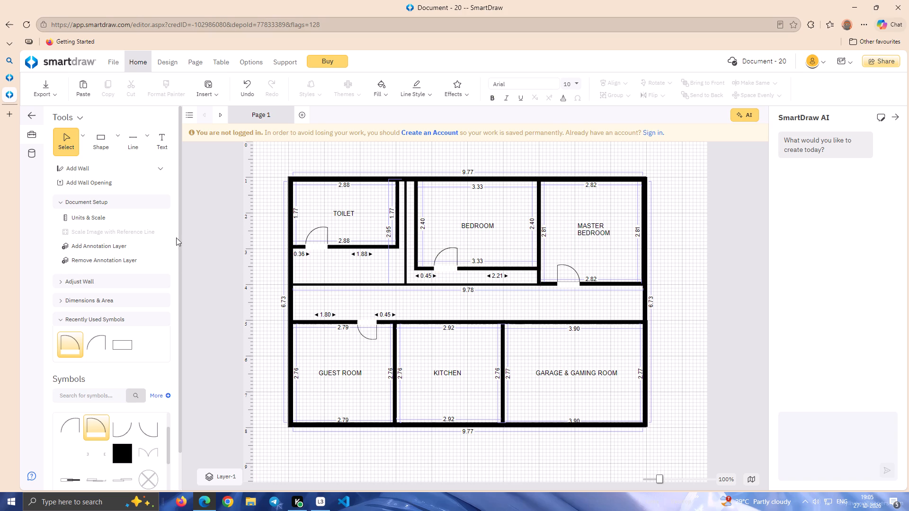
Add a slightly reduced 28" door in the garage and gaming room's upper wall, about 3.01 from its left wall, opening inward.
drag(125, 429, 139, 431)
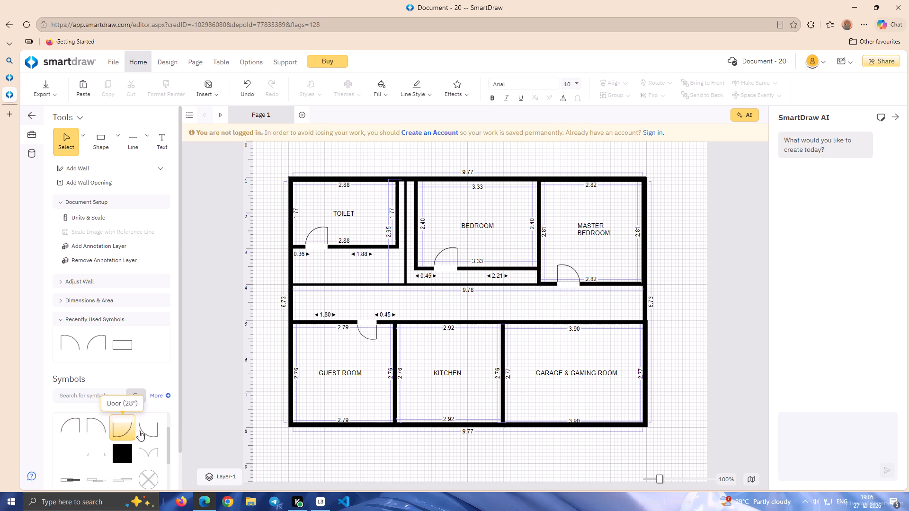
drag(139, 431, 577, 336)
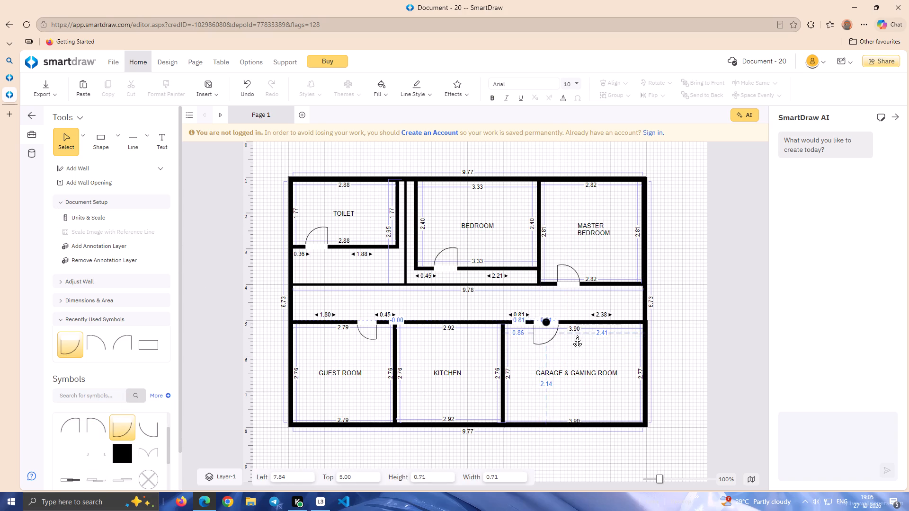
drag(577, 336, 624, 337)
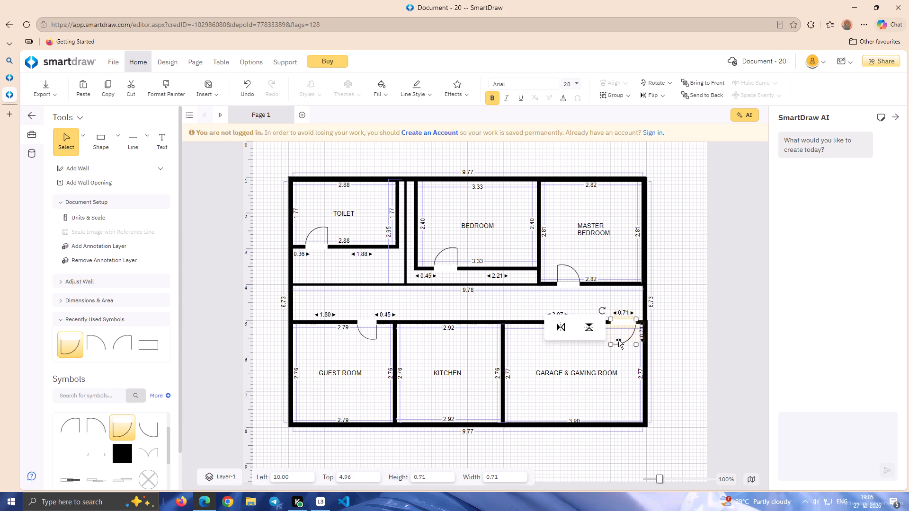
click(610, 346)
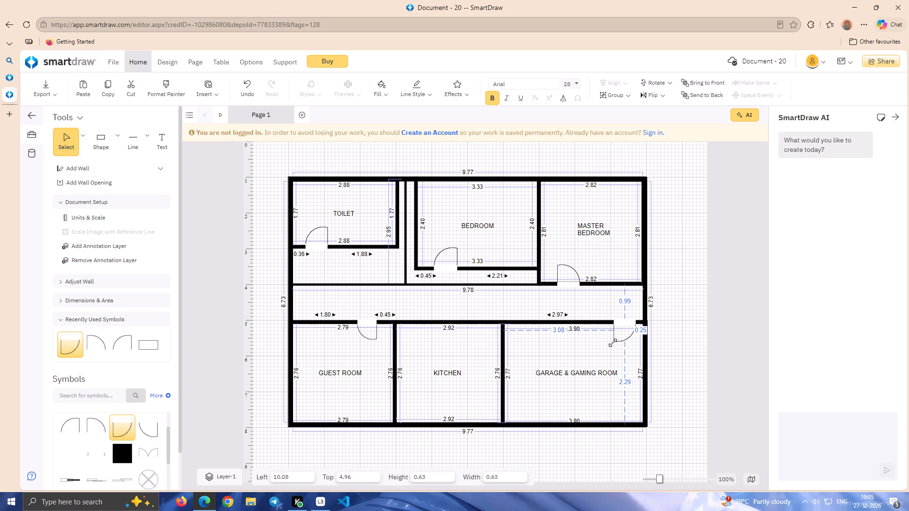
click(592, 349)
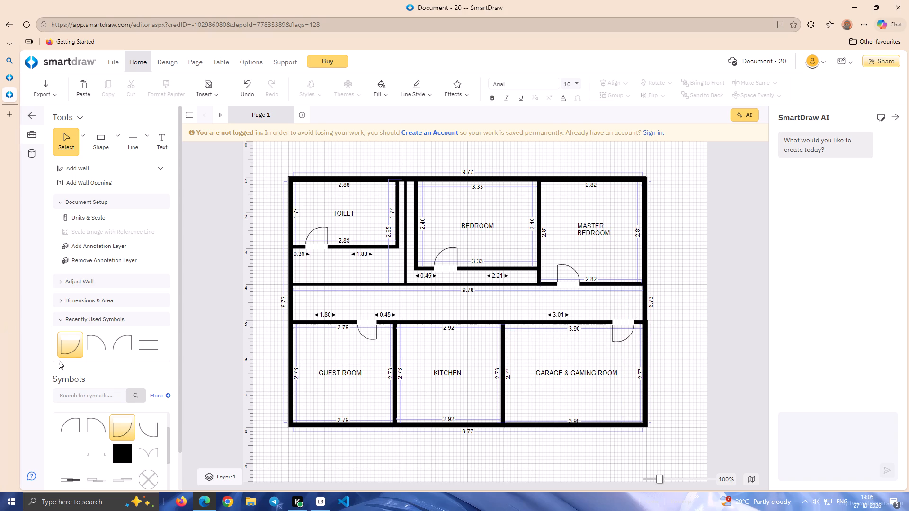
Add a single door in the kitchen's upper wall, about 0.58 from its left wall, opening into the kitchen.
drag(95, 349, 430, 316)
click(498, 304)
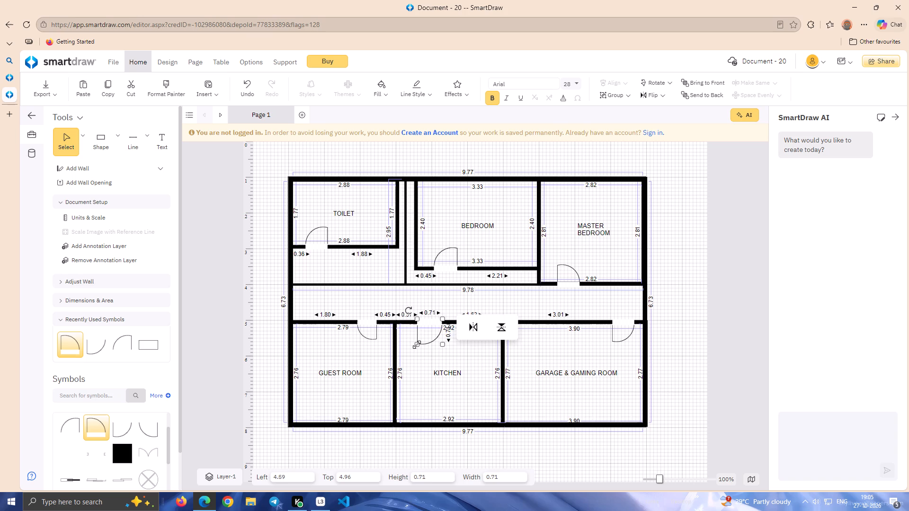
click(417, 344)
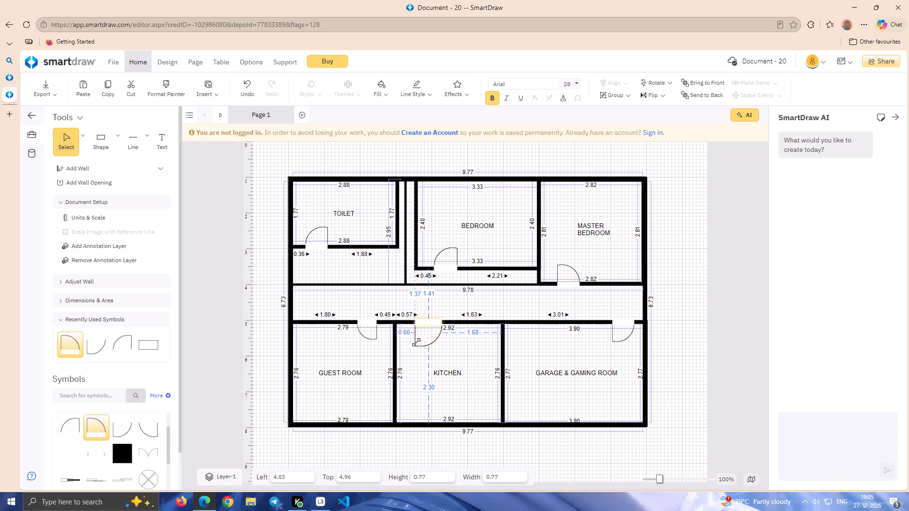
click(423, 351)
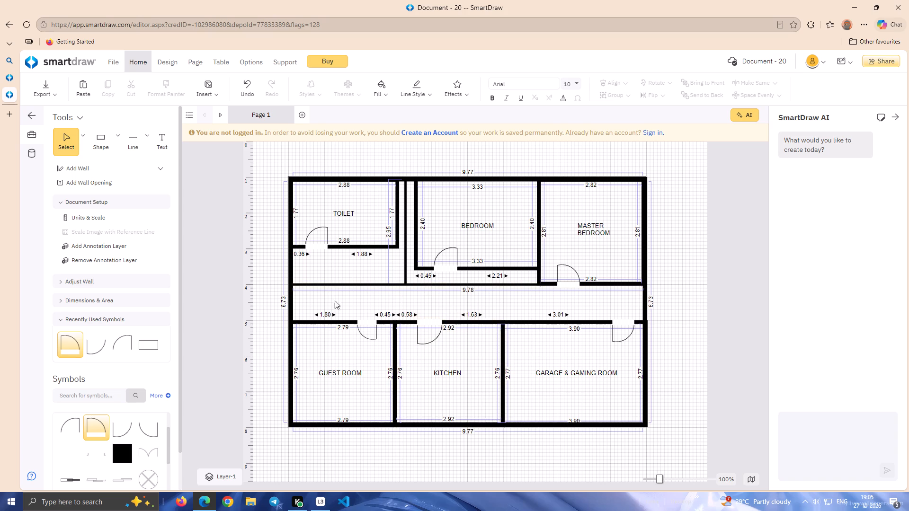
Shorten the long corridor line above the lower rooms from its left end to about 8.71.
click(297, 284)
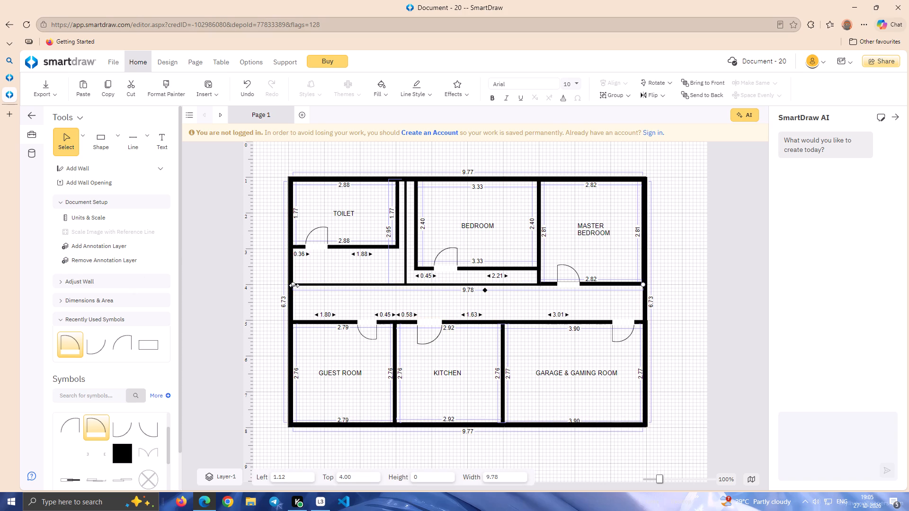
drag(294, 285, 403, 285)
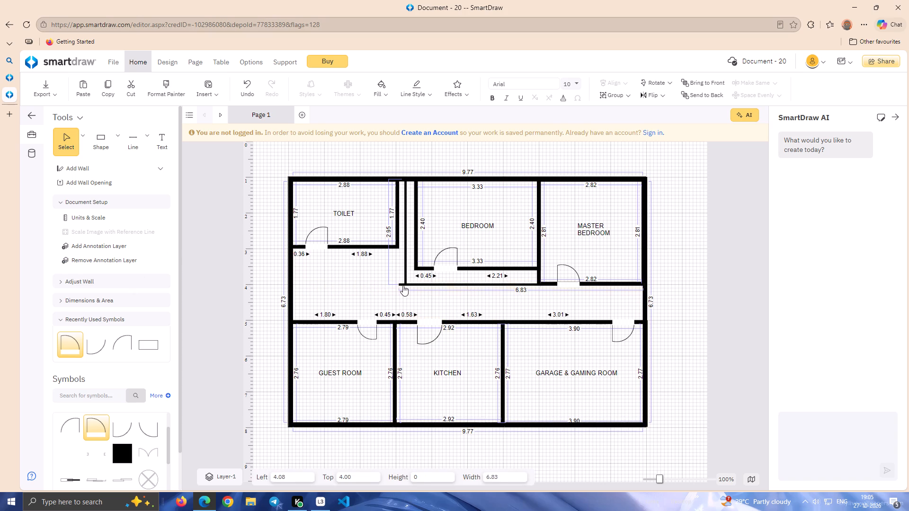
drag(403, 285, 403, 287)
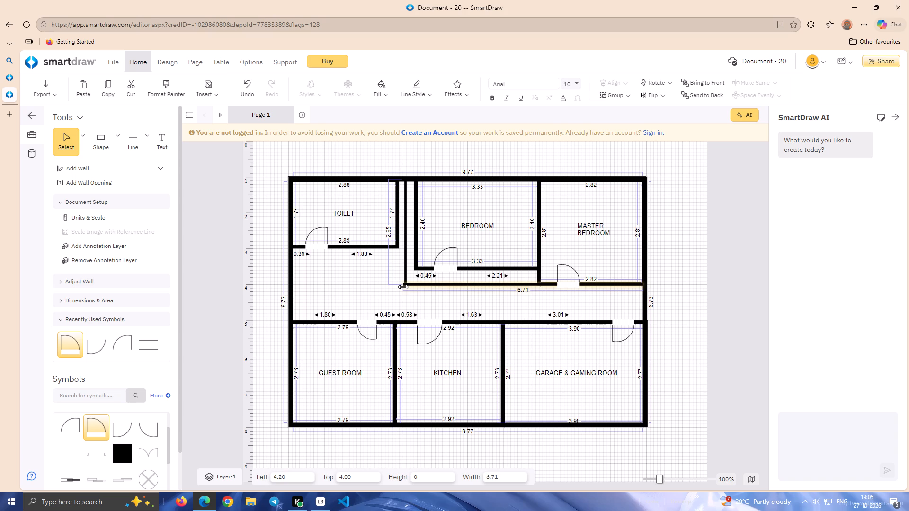
drag(403, 287, 339, 286)
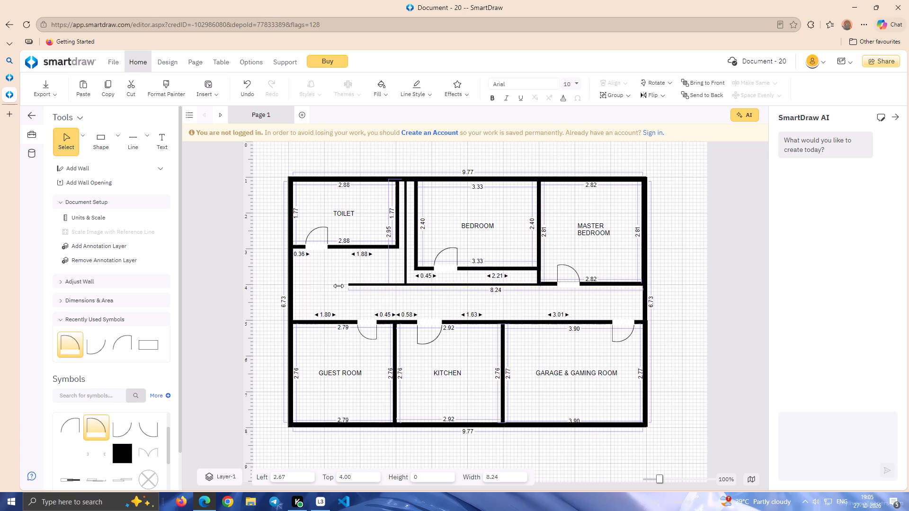
drag(339, 286, 329, 286)
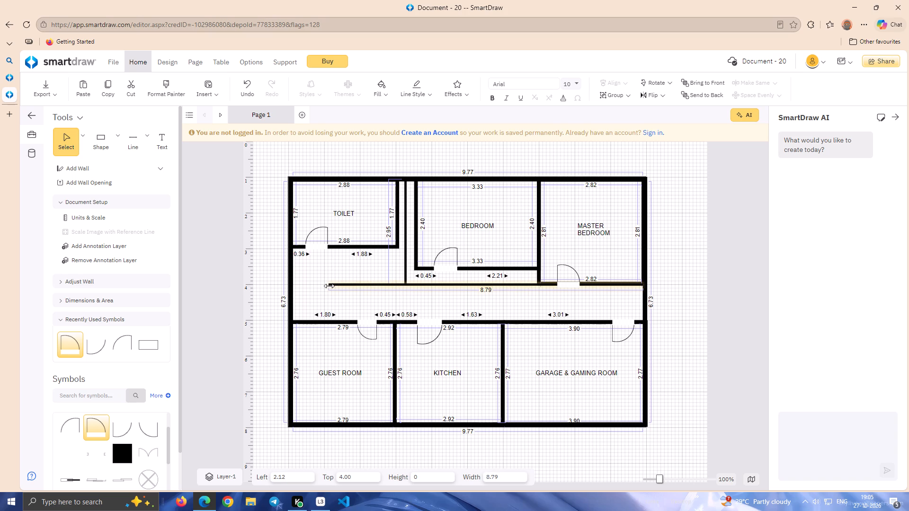
drag(329, 286, 331, 286)
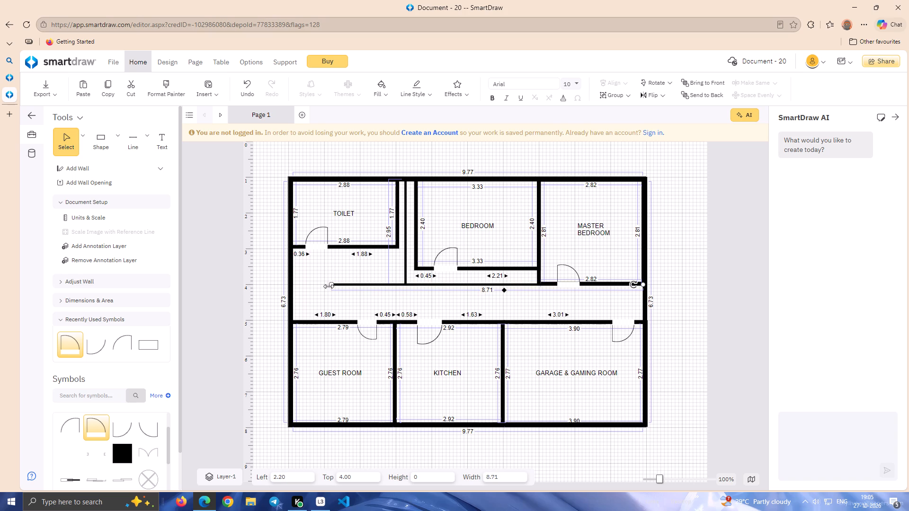
click(327, 287)
Draw a short line about 0.56 long from the corridor line's left end, slanting up toward the outer left wall.
click(131, 149)
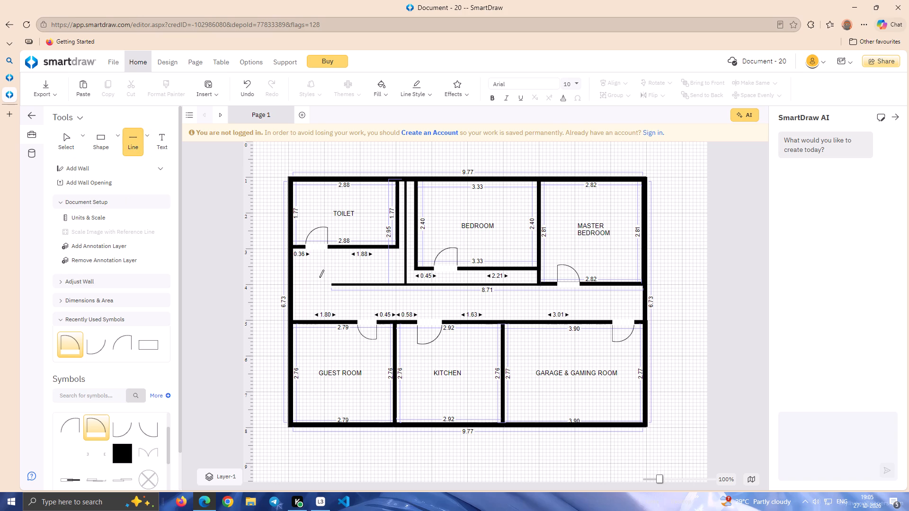
drag(333, 284, 334, 249)
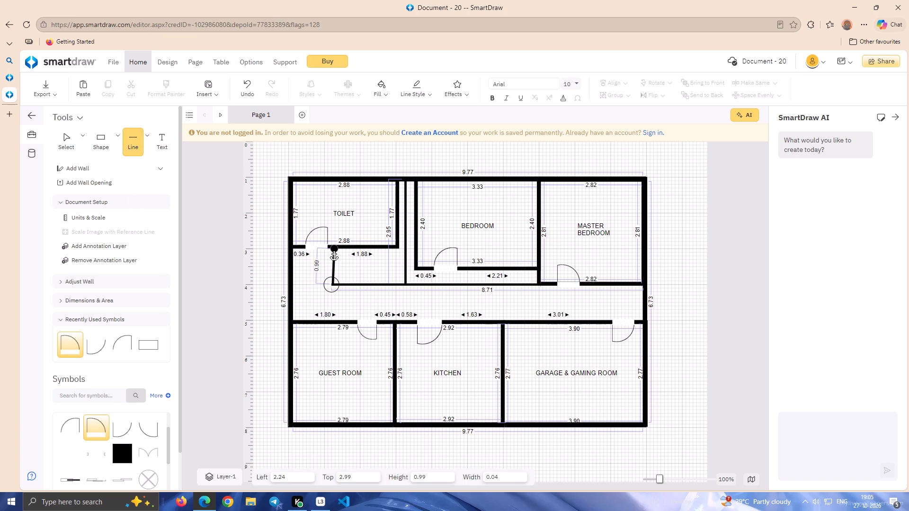
drag(334, 249, 333, 247)
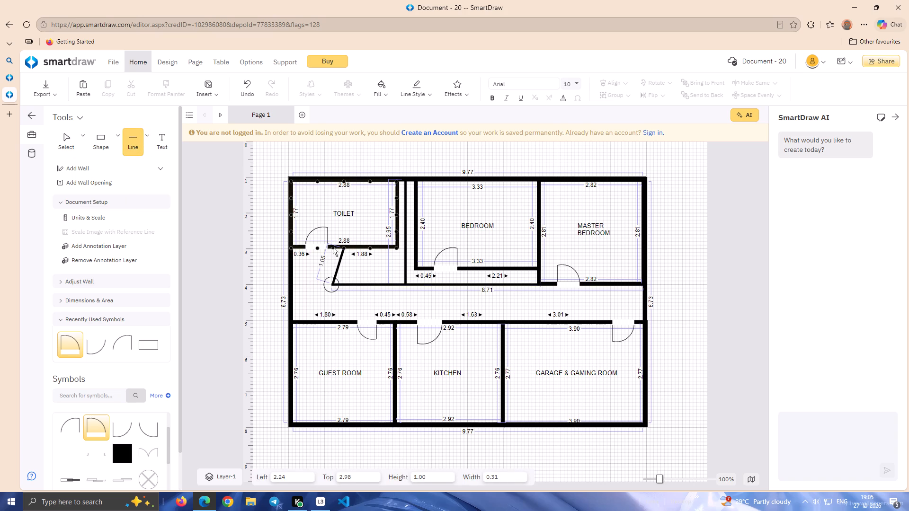
drag(333, 247, 316, 274)
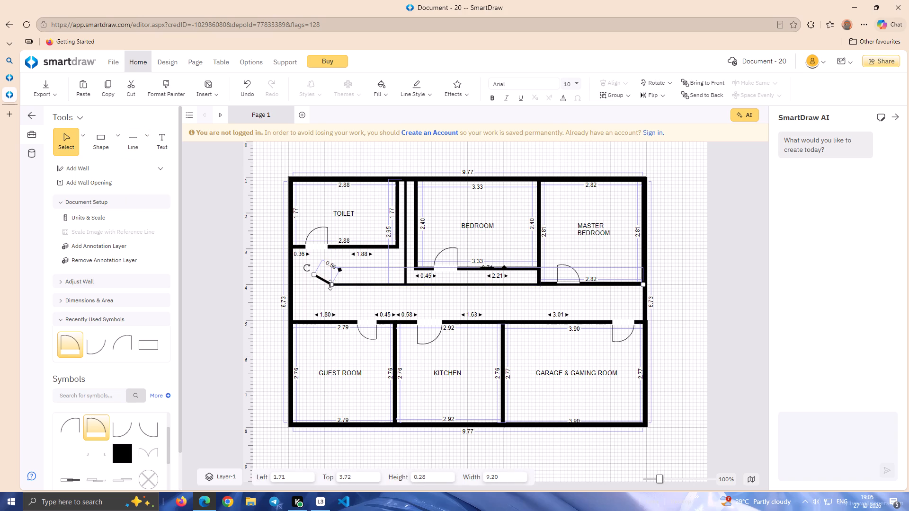
Reshape the joined lines so the corridor line is about 8.87 and the slanted segment, about 1.13, meets the toilet's lower wall.
drag(330, 285, 326, 282)
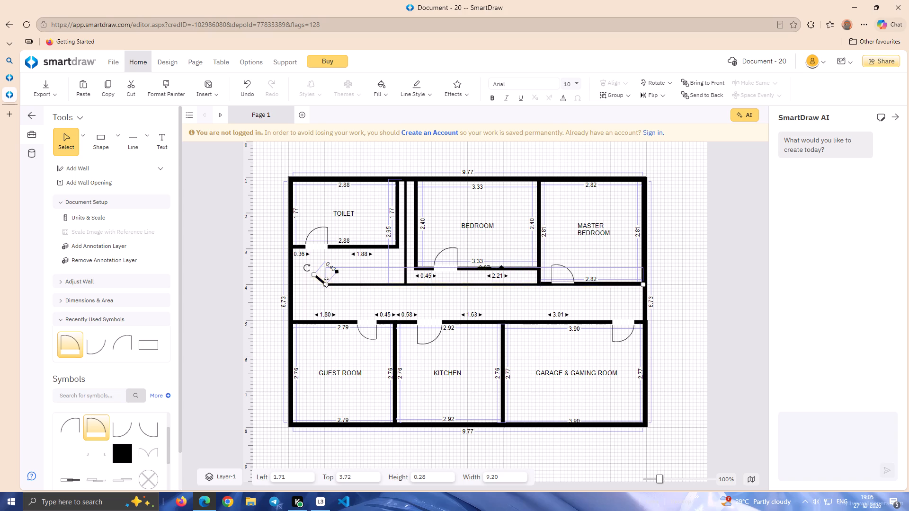
drag(313, 273, 328, 249)
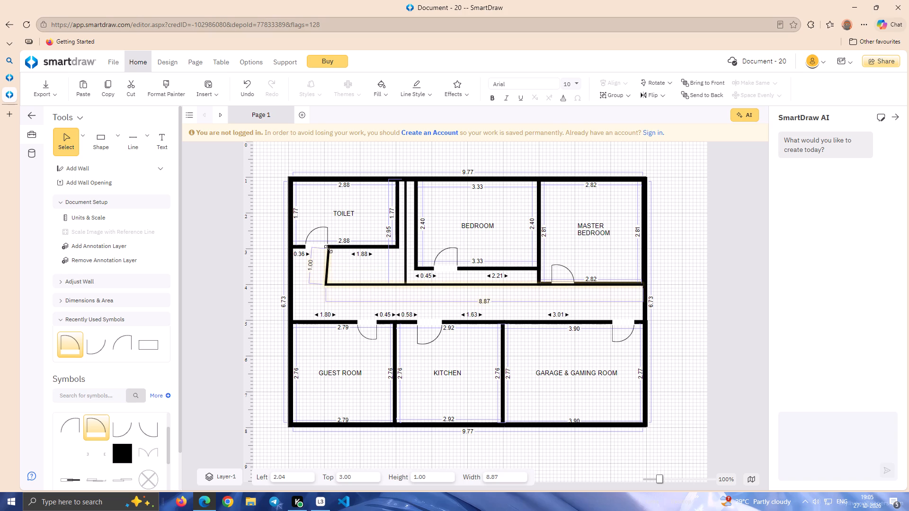
drag(328, 249, 332, 247)
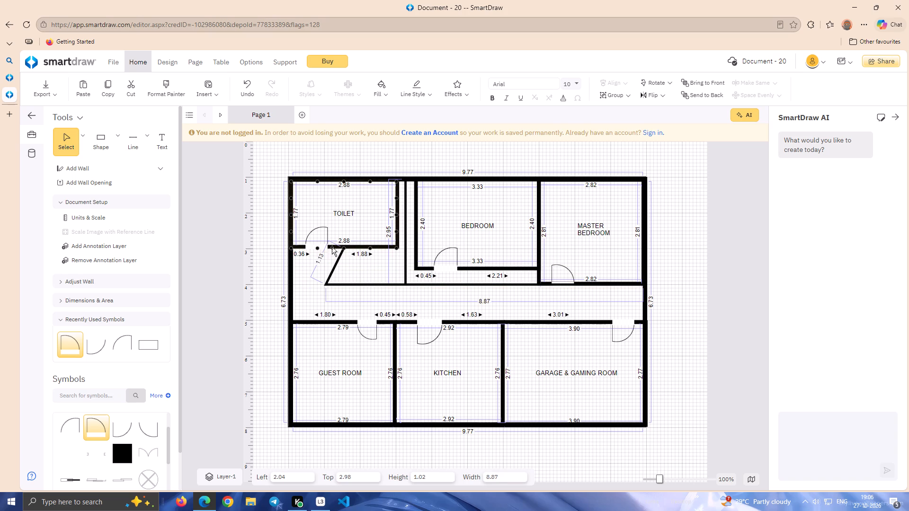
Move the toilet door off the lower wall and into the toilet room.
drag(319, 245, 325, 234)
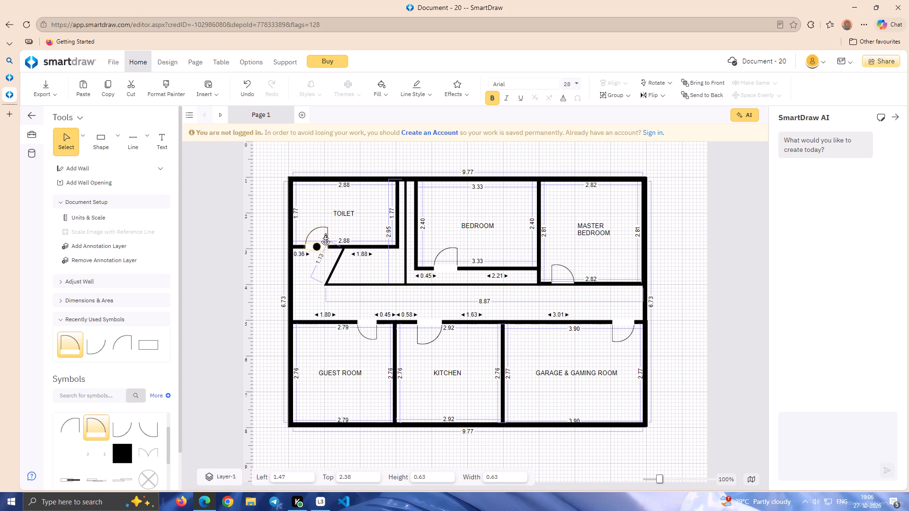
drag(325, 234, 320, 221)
Straighten the slanted segment below the toilet into a vertical line about 1.20 long that reaches the toilet's lower wall.
click(345, 249)
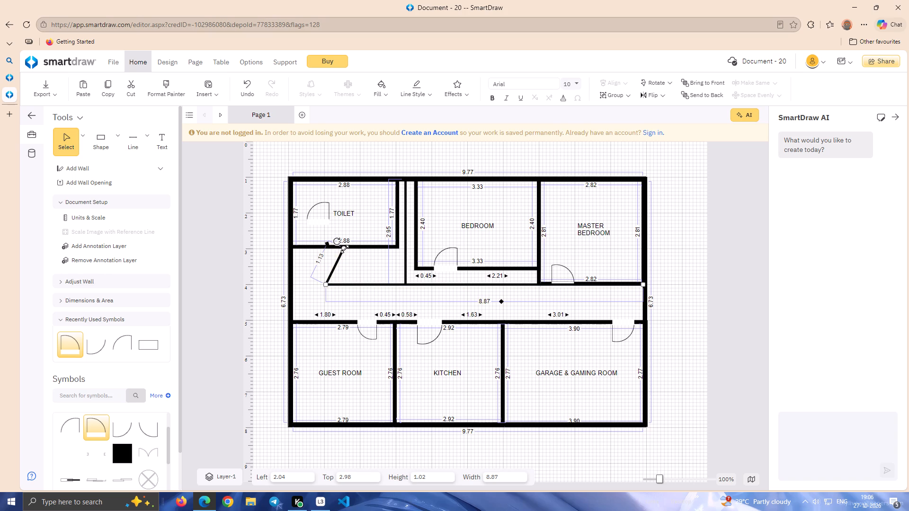
drag(345, 248, 327, 259)
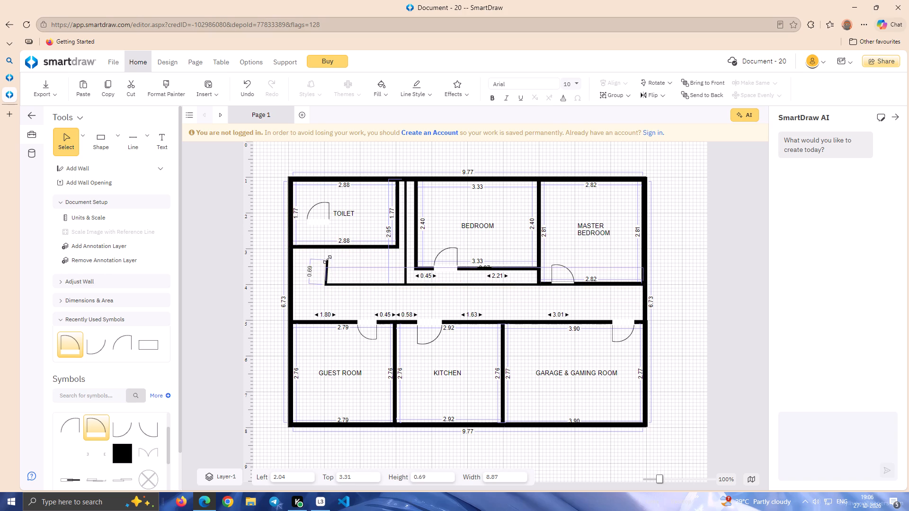
drag(327, 259, 326, 248)
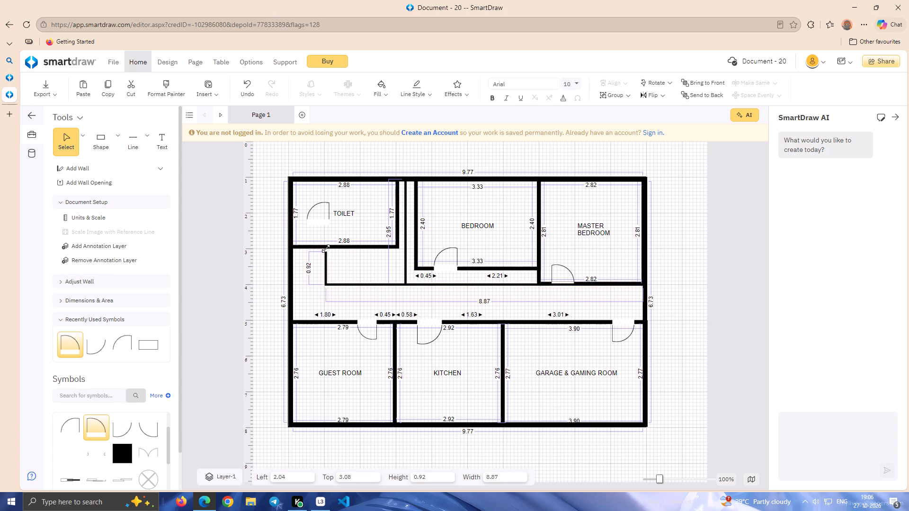
drag(326, 248, 324, 247)
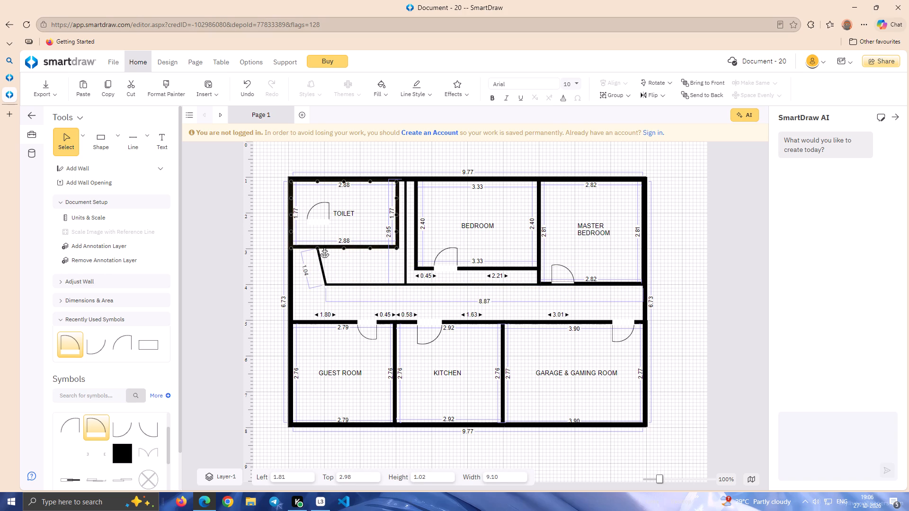
drag(324, 247, 326, 240)
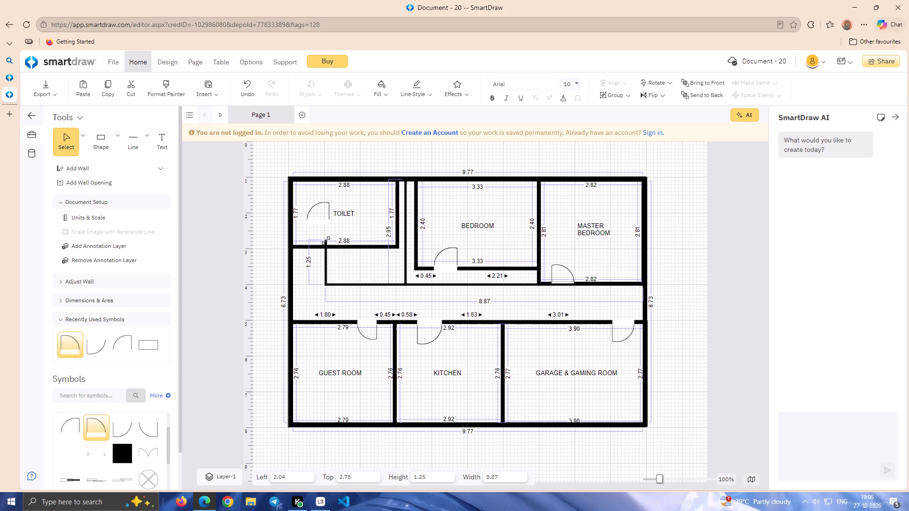
drag(326, 240, 326, 241)
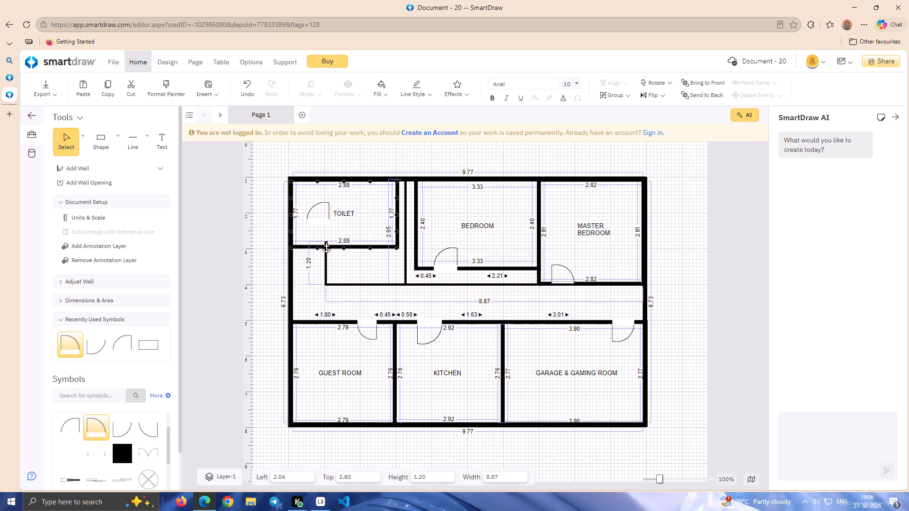
drag(326, 241, 327, 242)
drag(327, 242, 329, 241)
drag(329, 241, 326, 238)
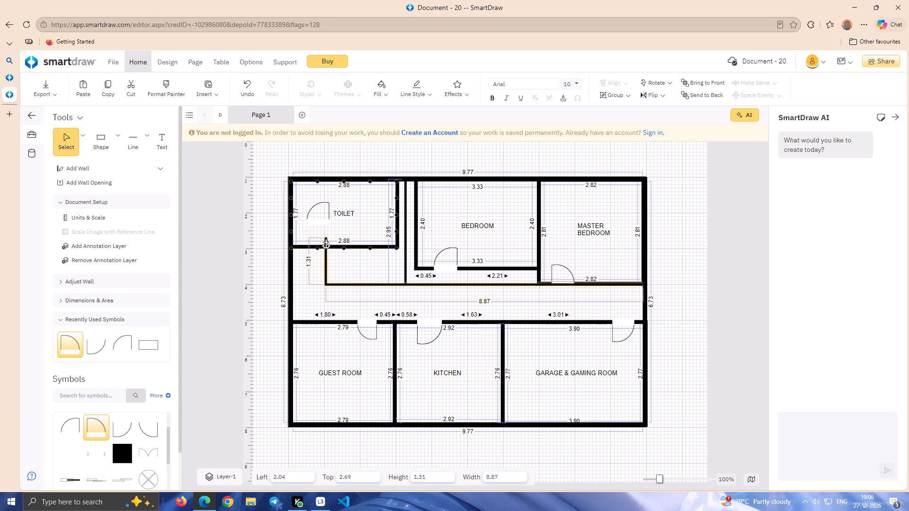
drag(326, 238, 327, 242)
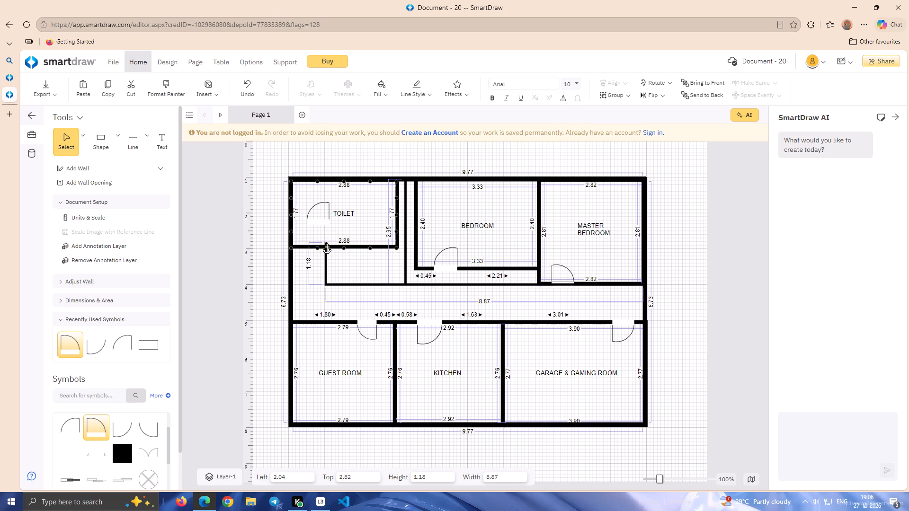
drag(327, 242, 328, 241)
click(332, 253)
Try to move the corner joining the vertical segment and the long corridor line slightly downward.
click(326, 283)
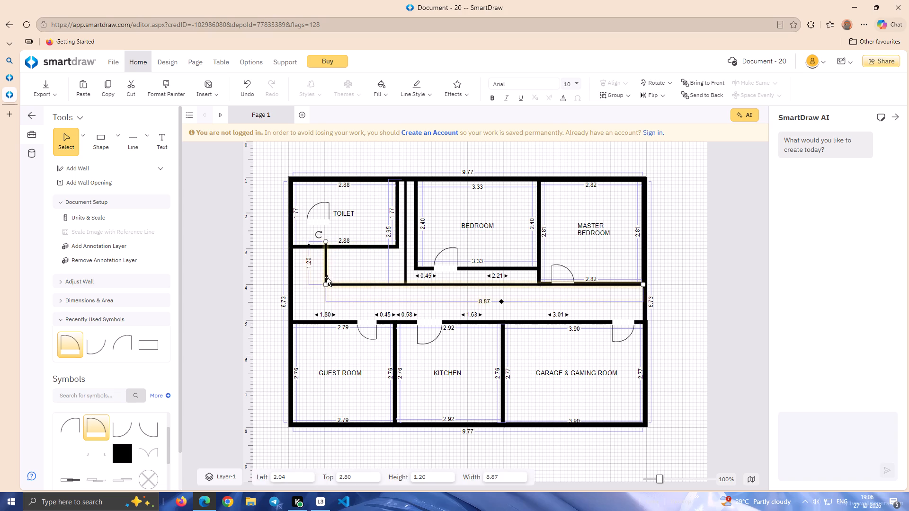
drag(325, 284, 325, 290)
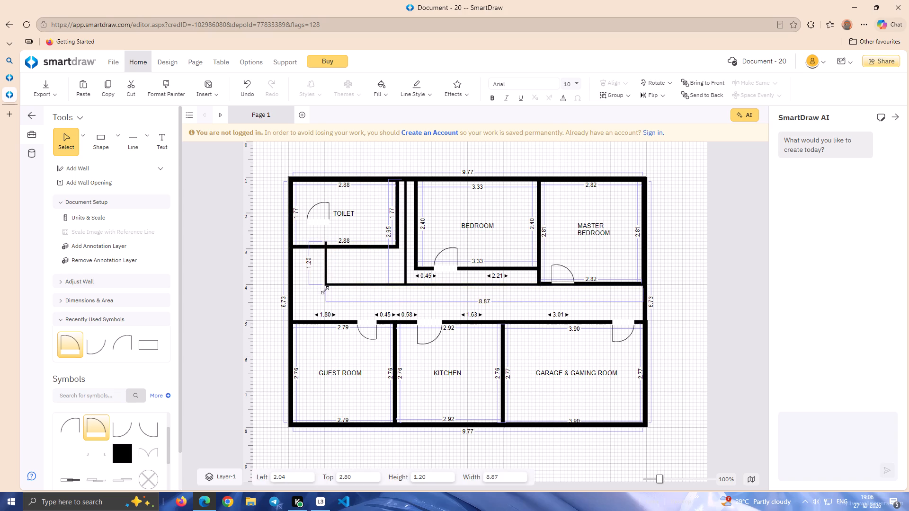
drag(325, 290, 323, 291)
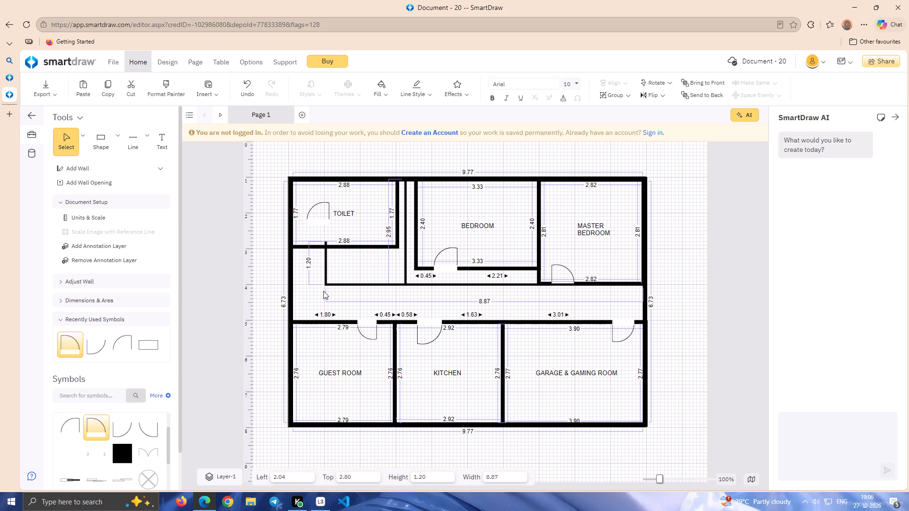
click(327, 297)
Shorten the vertical segment from its upper end to about 1.00, ending at the toilet's lower wall.
click(324, 257)
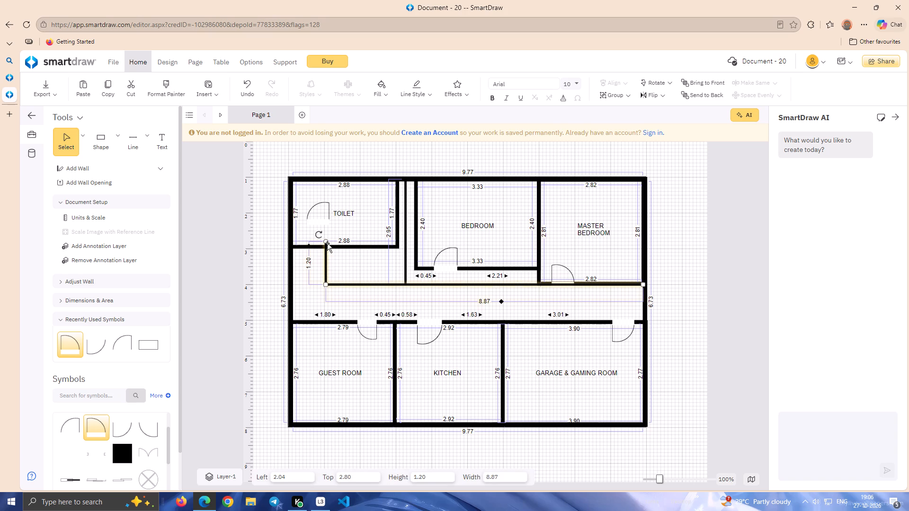
drag(327, 243, 327, 251)
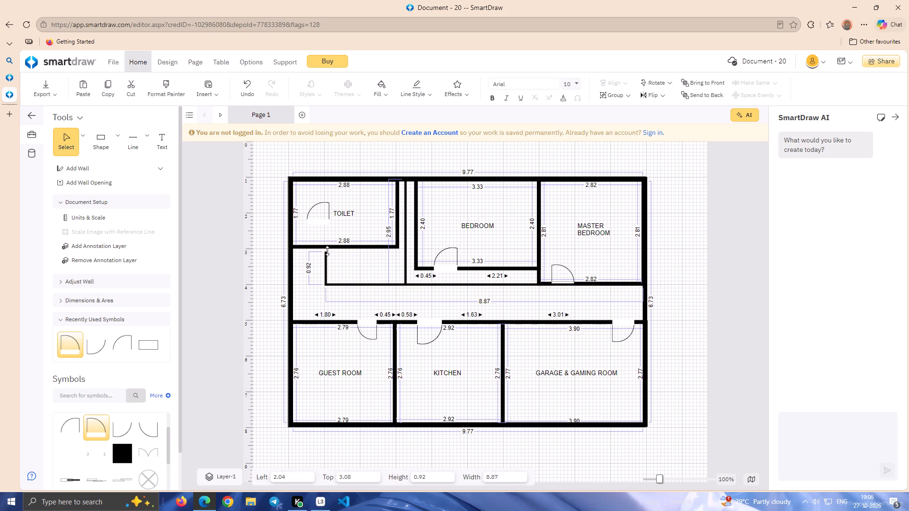
drag(327, 251, 327, 249)
click(334, 261)
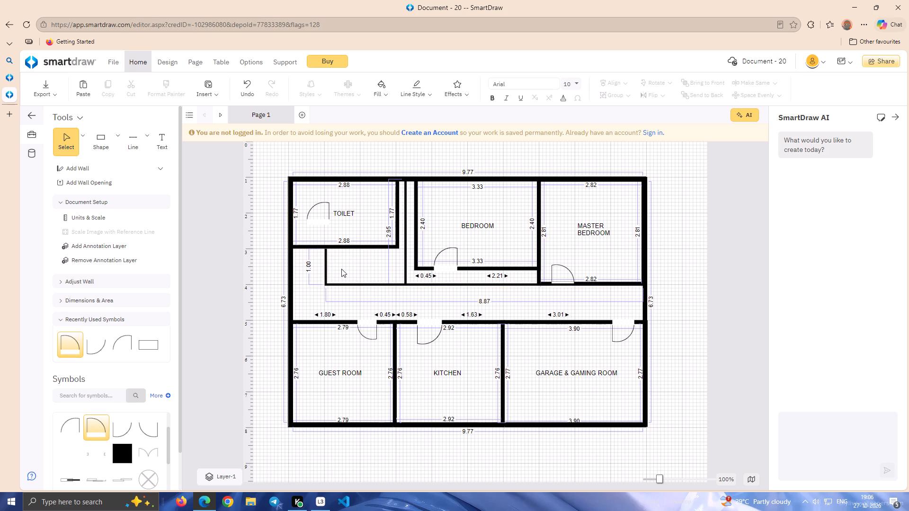
Set the toilet door back into the toilet's lower wall beside the outer left wall, about 2.08 from the wall's right end.
drag(324, 222, 315, 247)
click(352, 266)
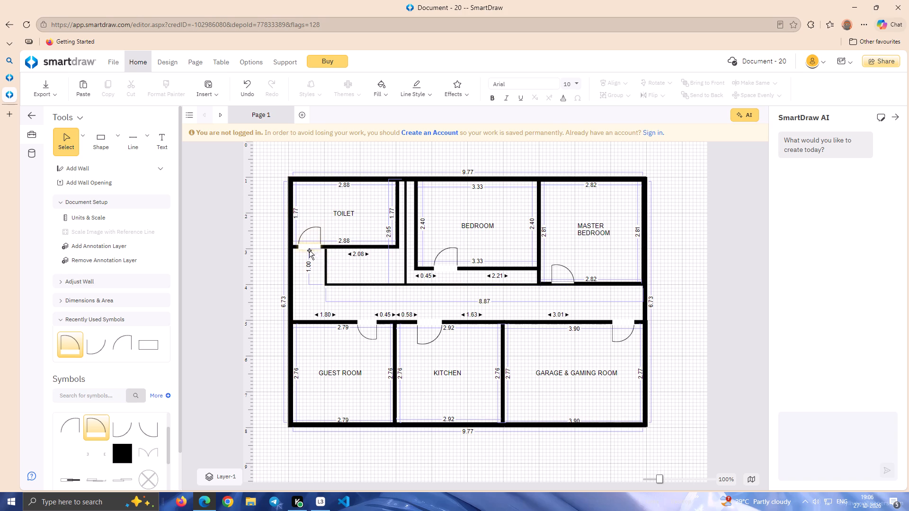
click(313, 298)
Add a sliding door about 1.57 wide in the outer left wall between the toilet and guest room, about 2.10 below the upper corner.
click(166, 444)
drag(115, 478, 228, 373)
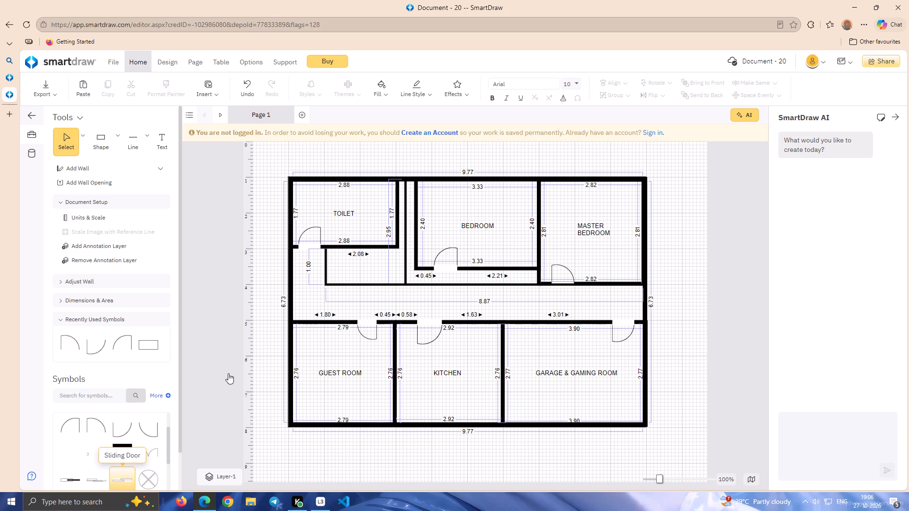
drag(228, 373, 290, 284)
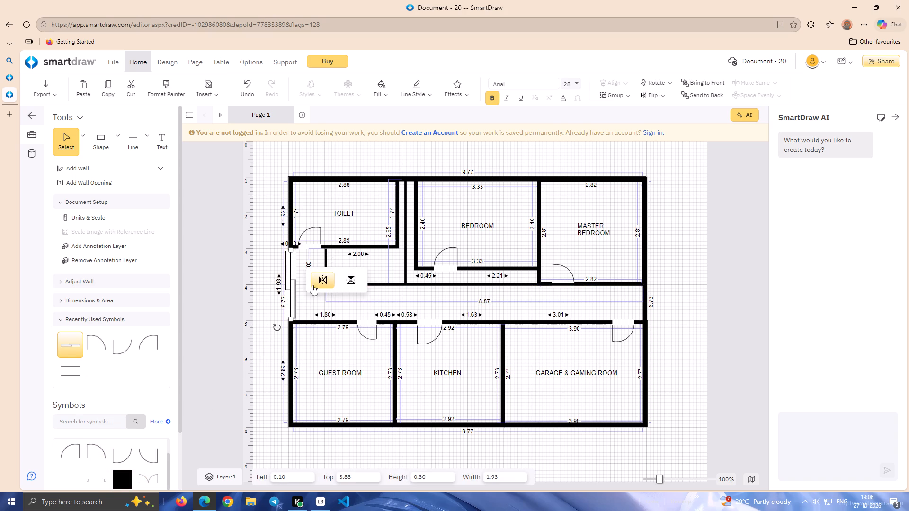
drag(290, 249, 288, 262)
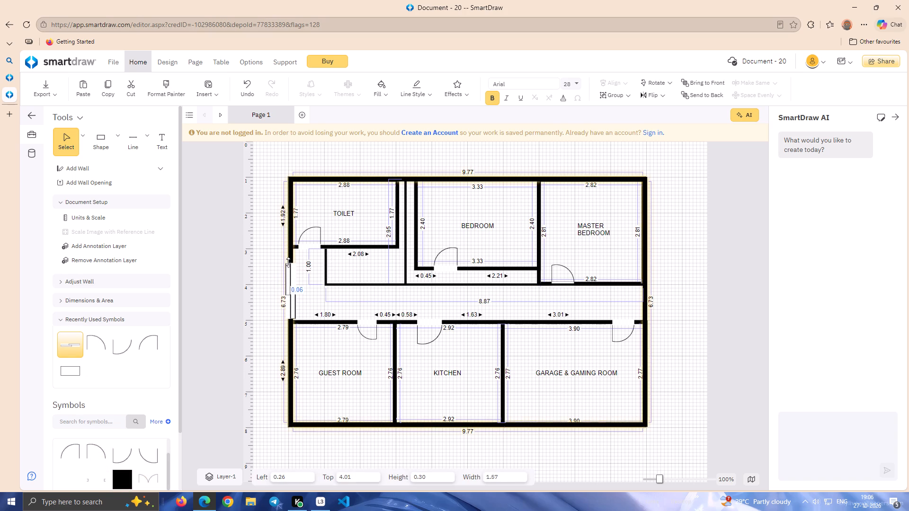
drag(288, 262, 287, 262)
click(302, 293)
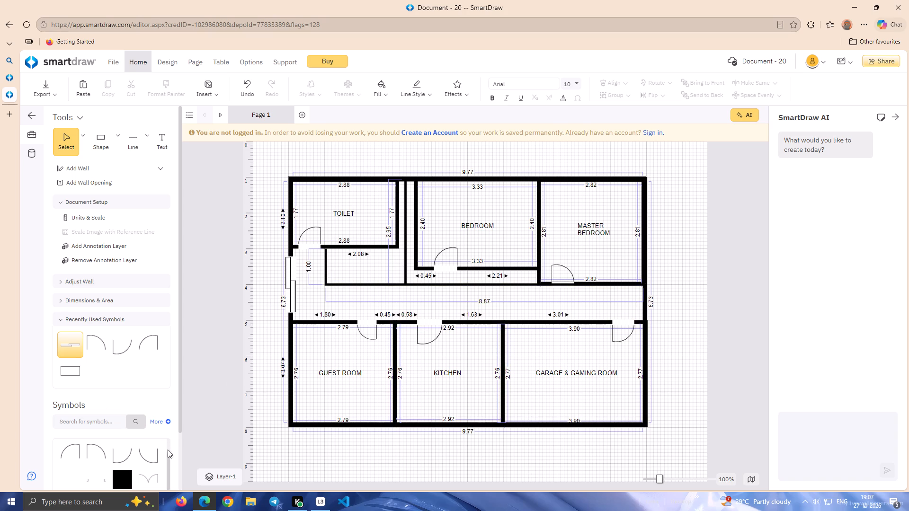
Add a 36" window in the lower outer wall of the guest room and another in that of the kitchen.
drag(169, 459, 169, 464)
drag(180, 419, 178, 447)
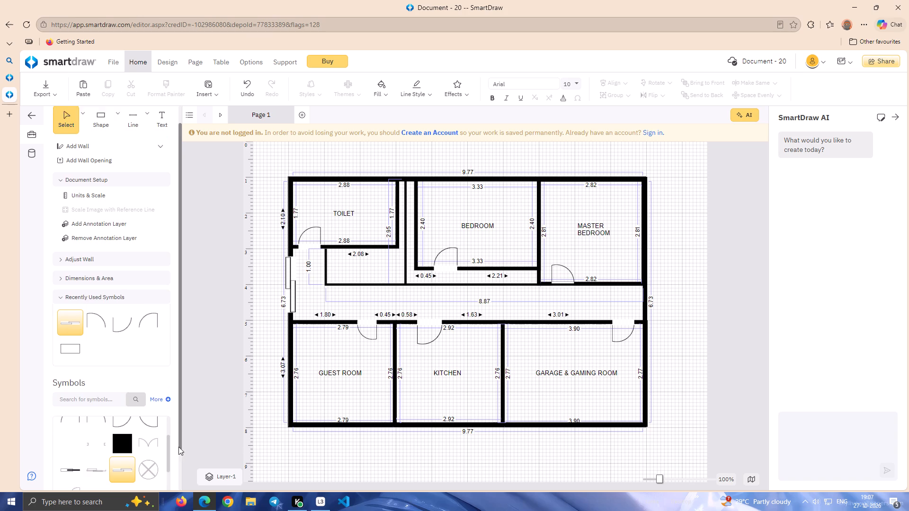
drag(178, 447, 178, 494)
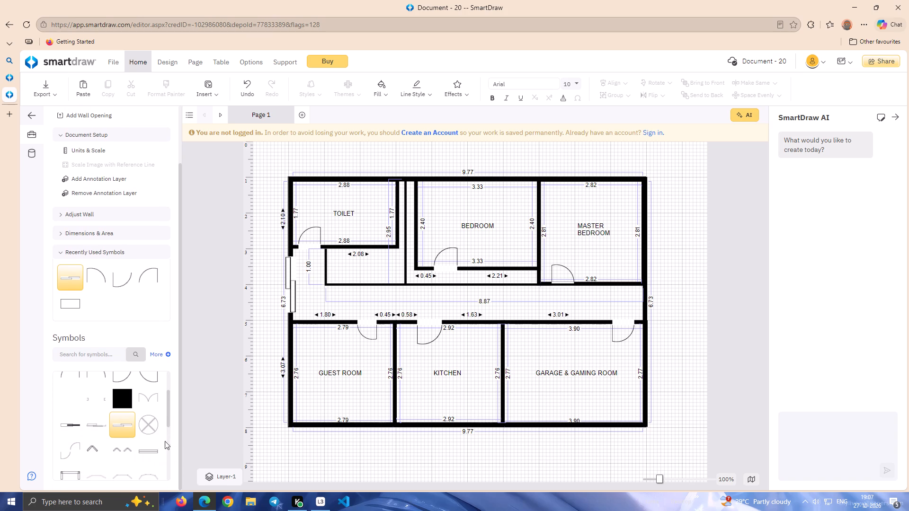
drag(153, 449, 313, 419)
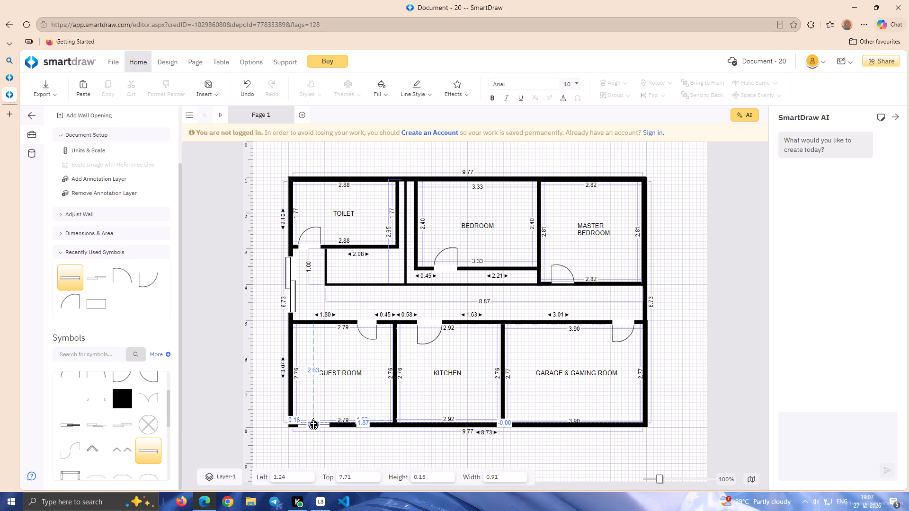
drag(313, 419, 315, 418)
drag(147, 450, 151, 450)
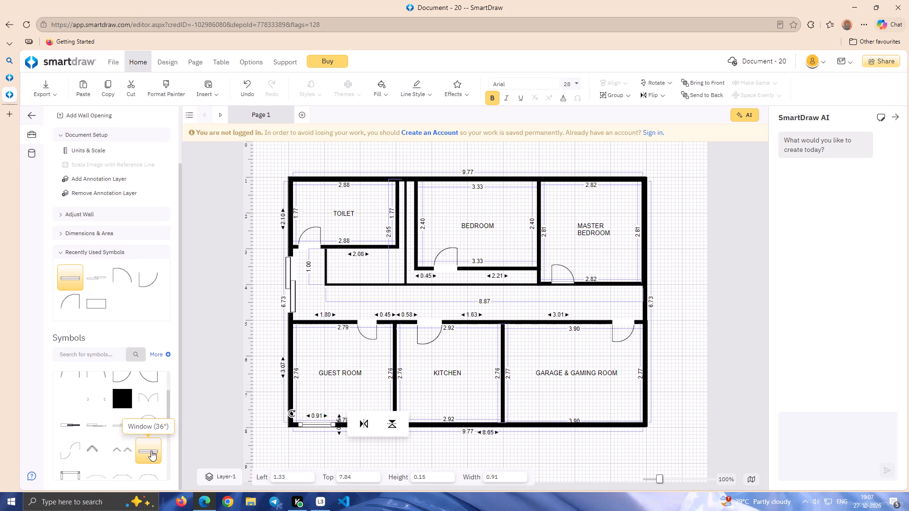
drag(151, 450, 443, 424)
Add a 36" window in the right outer wall of the garage and gaming room, about 1.28 above the lower corner.
drag(141, 458, 543, 431)
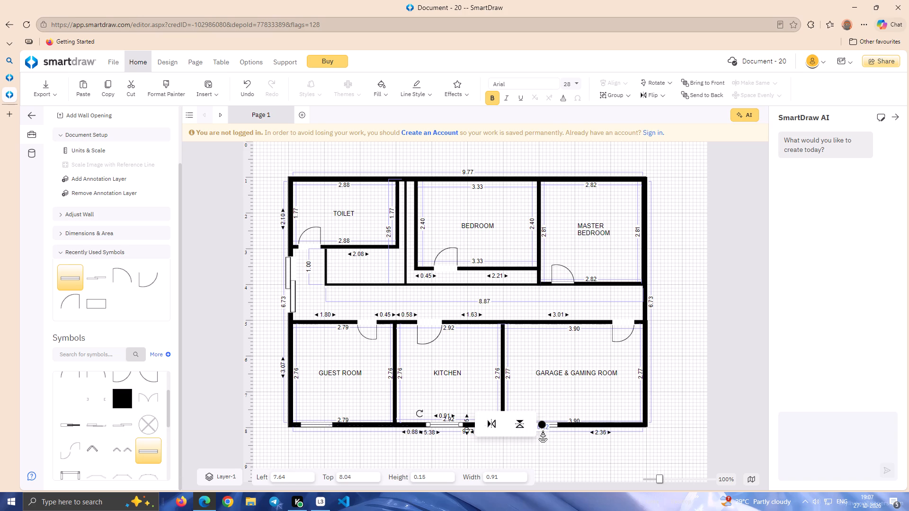
drag(543, 431, 648, 360)
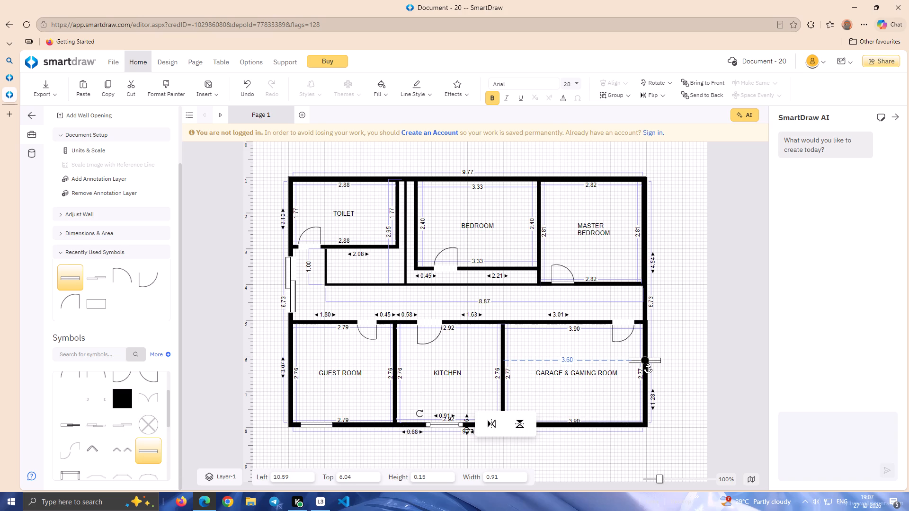
Add 36" windows in the master bedroom's upper wall, about 1.28 from the outer corner, and right wall, about 1.50 from that corner.
drag(153, 451, 639, 179)
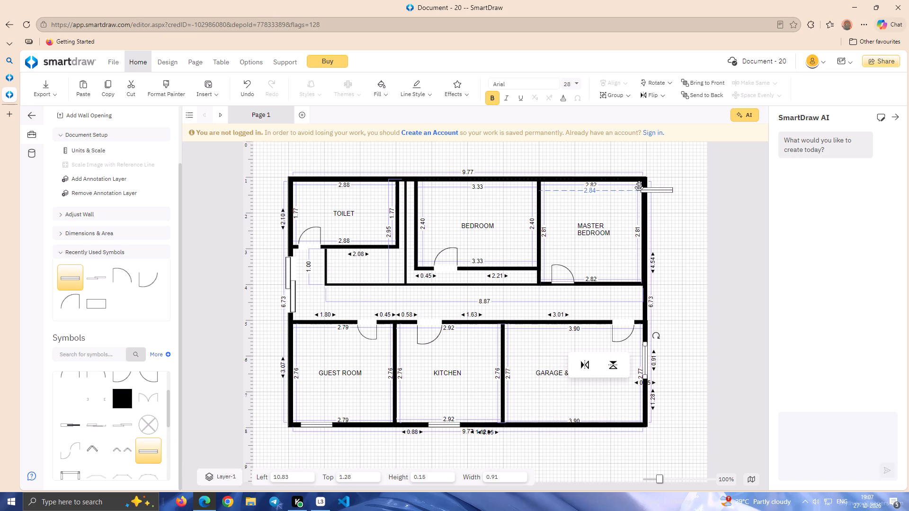
drag(639, 179, 601, 178)
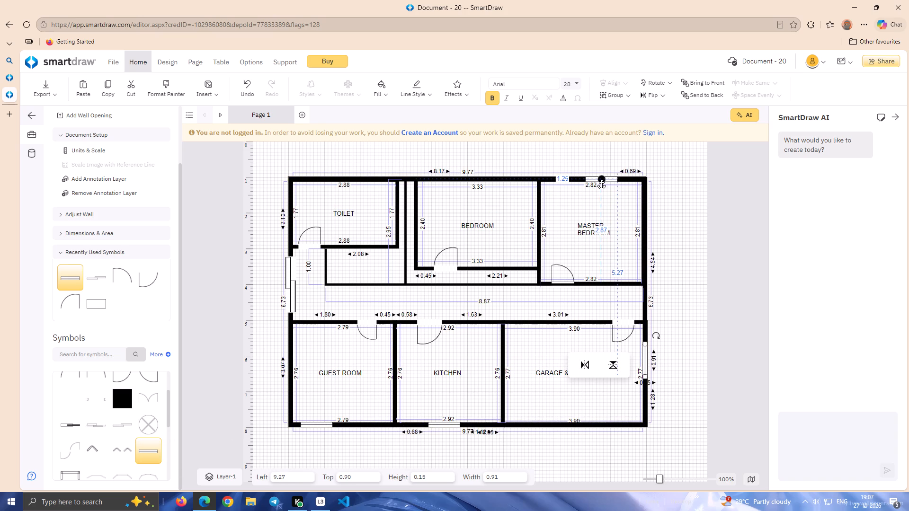
drag(601, 178, 581, 181)
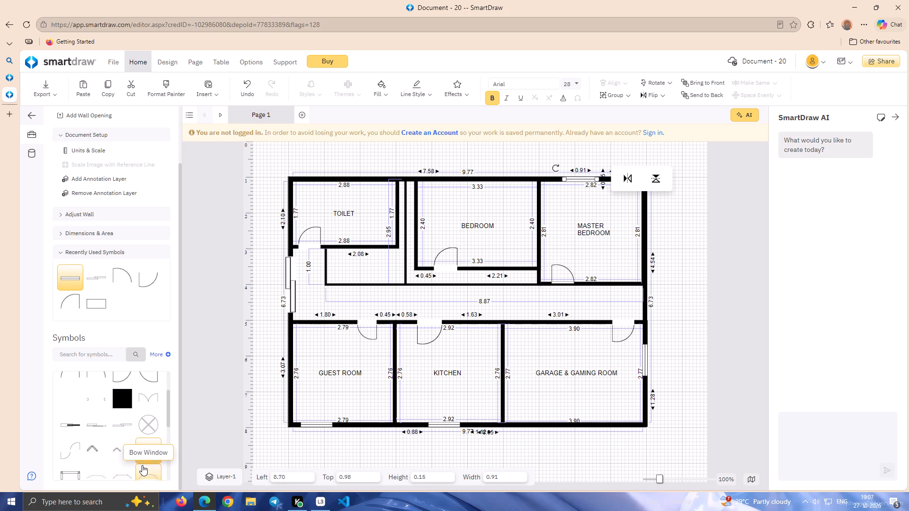
drag(143, 453, 648, 244)
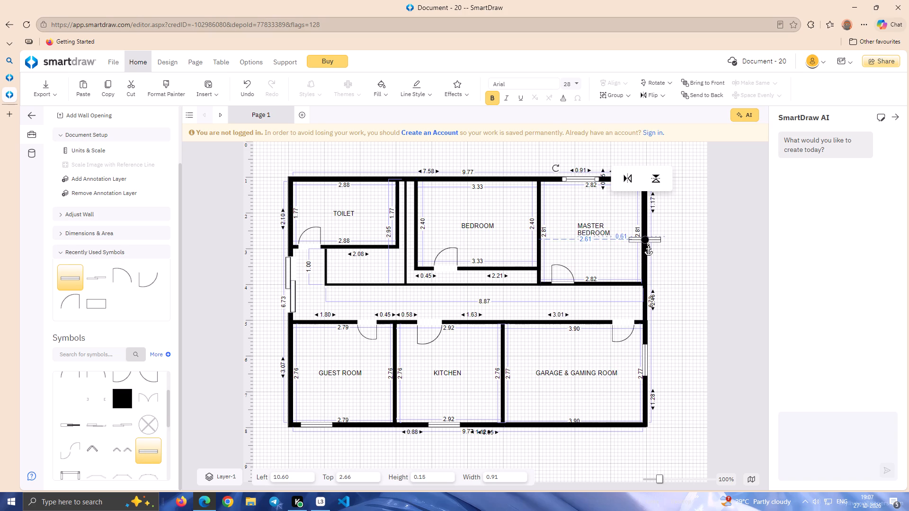
drag(648, 244, 647, 252)
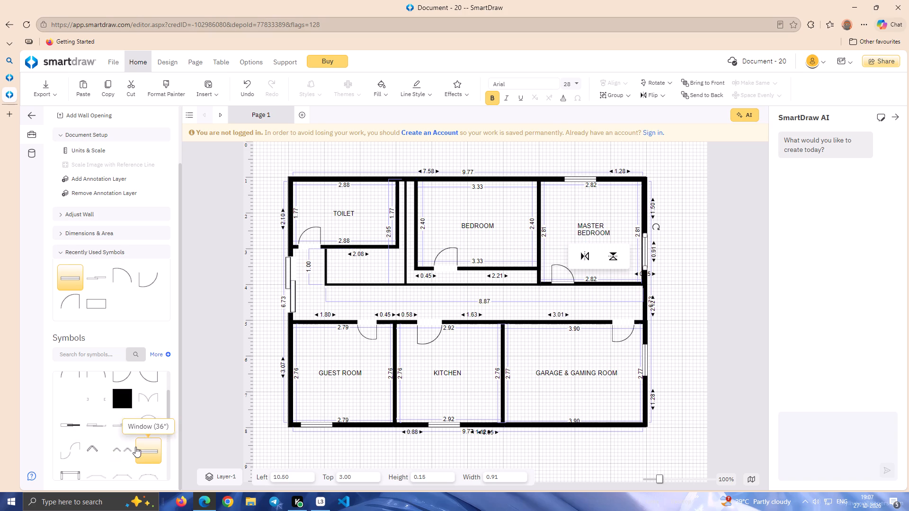
Add 36" windows in the toilet's upper wall, about 0.42 from the corner, and in the bedroom's upper wall, about 2.91 further along.
drag(141, 449, 311, 173)
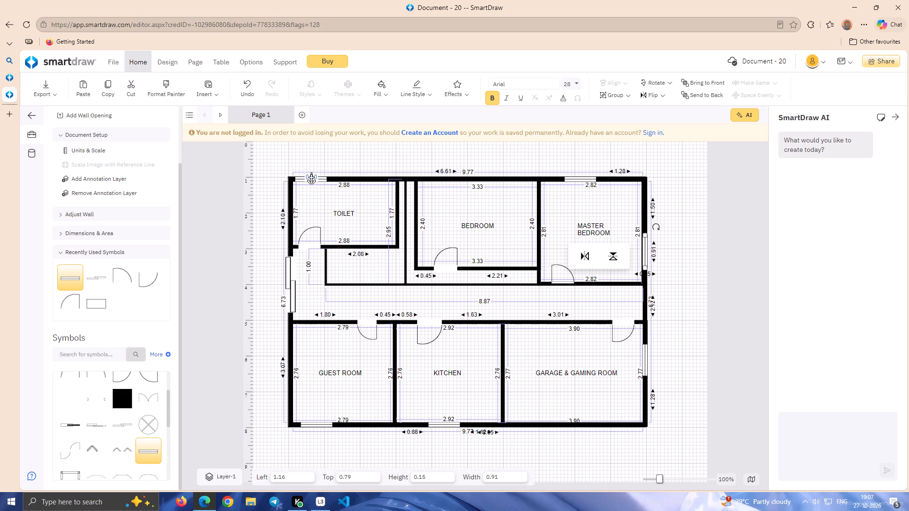
drag(311, 173, 325, 174)
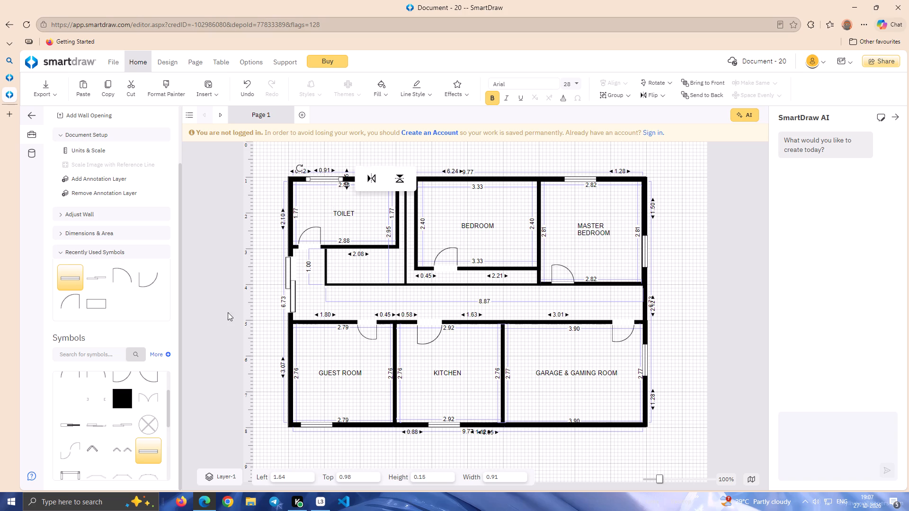
drag(148, 448, 474, 164)
drag(474, 164, 460, 184)
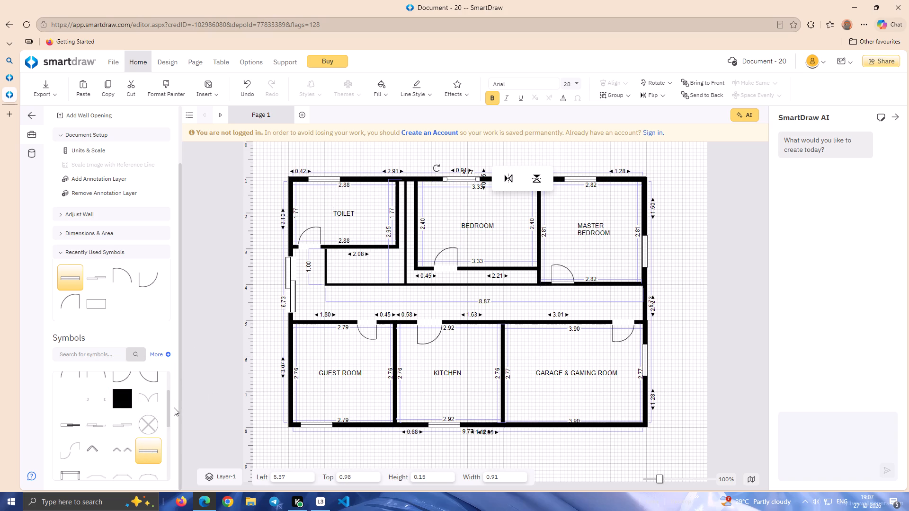
Add a Double Car Garage (192") door, resized to about 2.72 by 0.24, in the garage's lower wall, about 0.94 from the outer corner.
drag(168, 407, 166, 423)
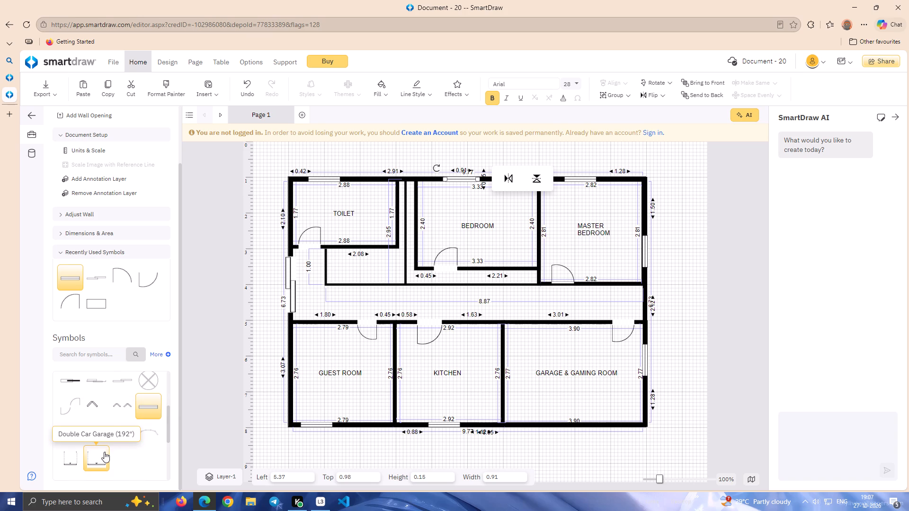
drag(97, 462, 450, 434)
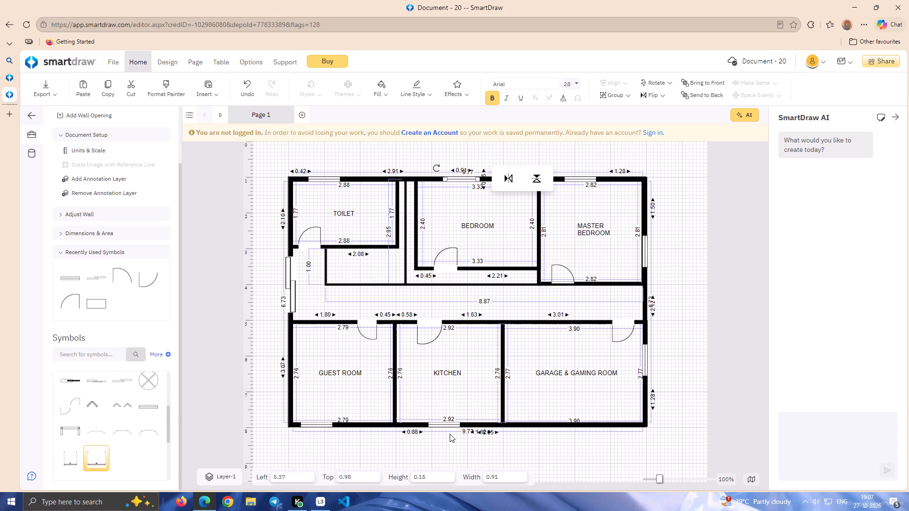
drag(450, 434, 578, 410)
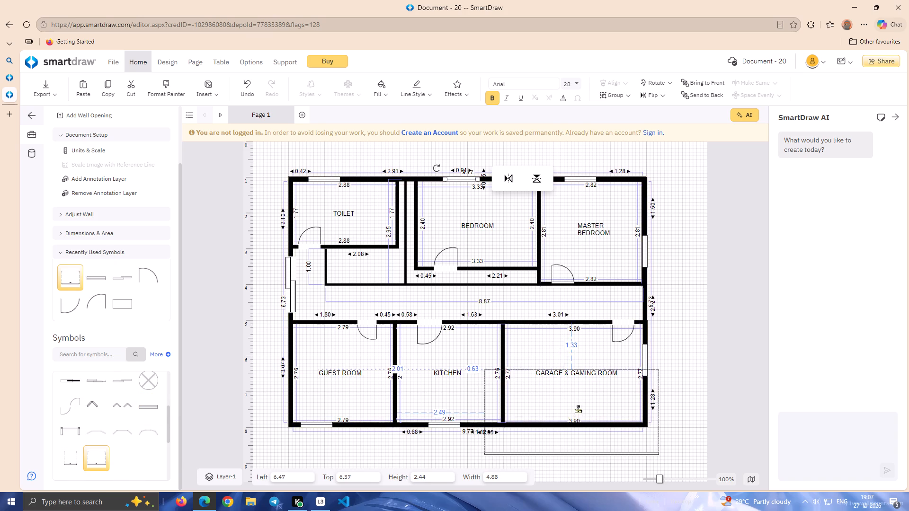
drag(578, 410, 623, 396)
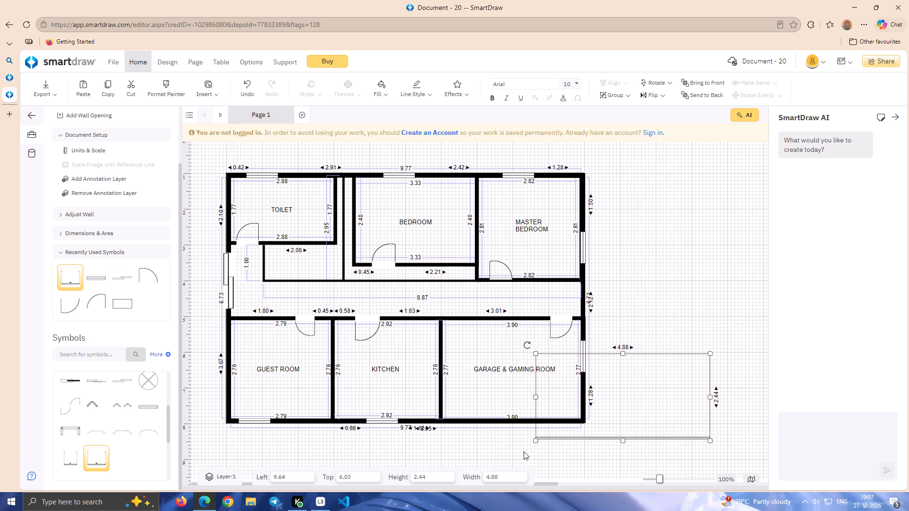
drag(534, 440, 623, 418)
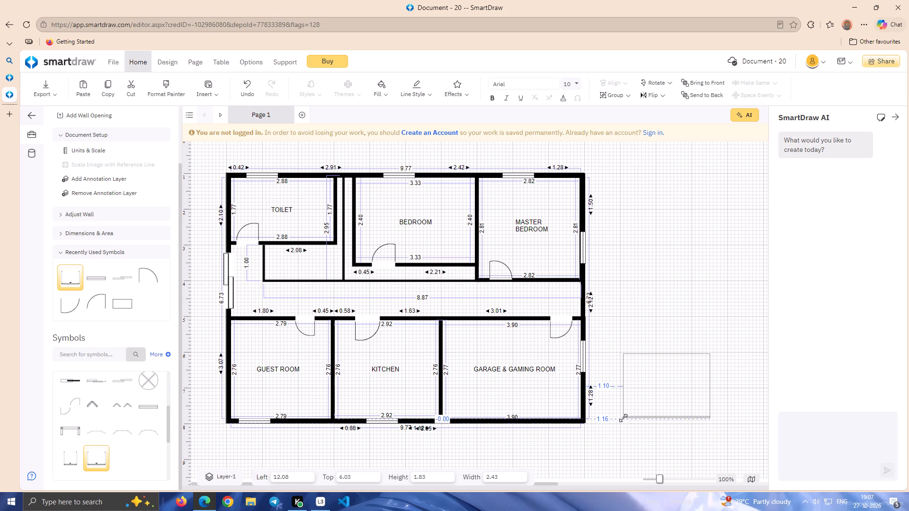
drag(623, 418, 616, 396)
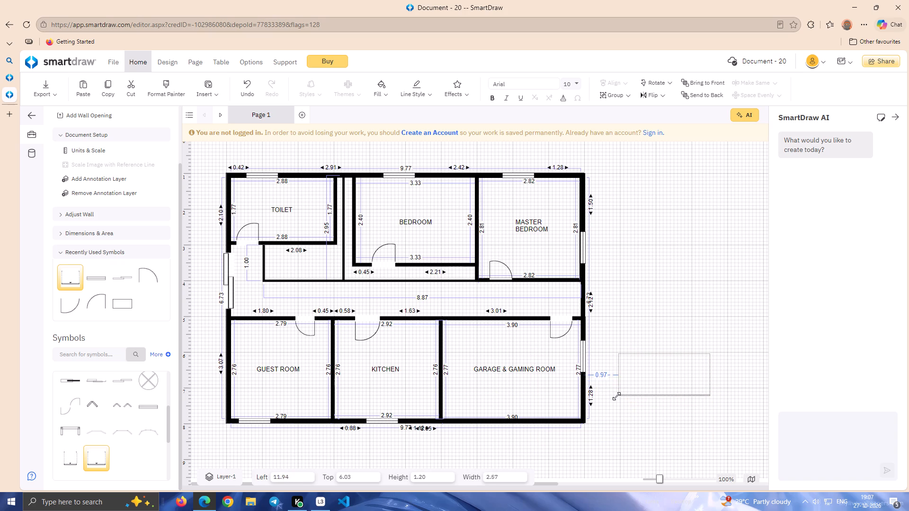
drag(616, 396, 613, 407)
drag(660, 408, 663, 402)
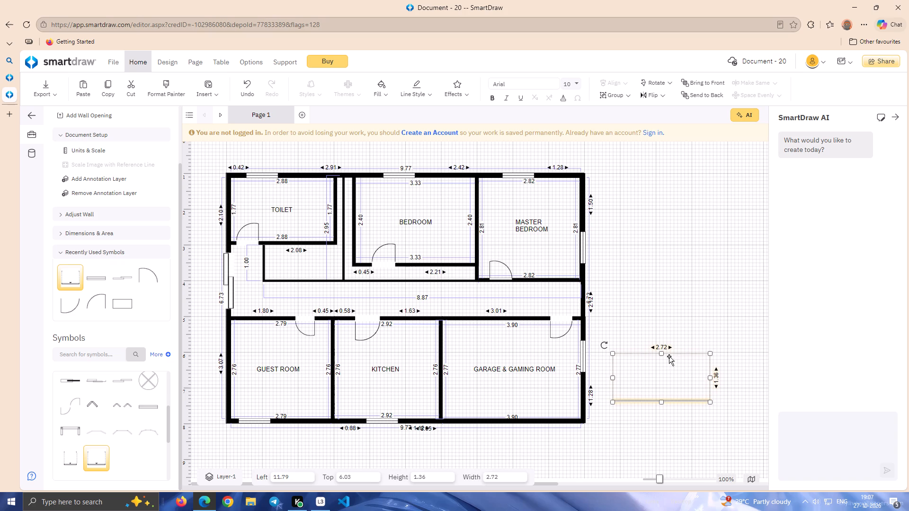
drag(660, 355, 659, 394)
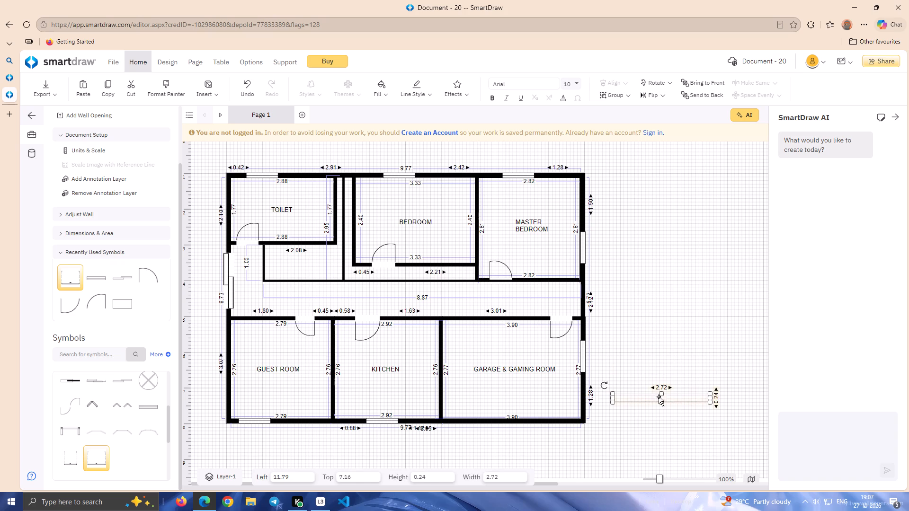
drag(659, 401, 496, 425)
click(558, 446)
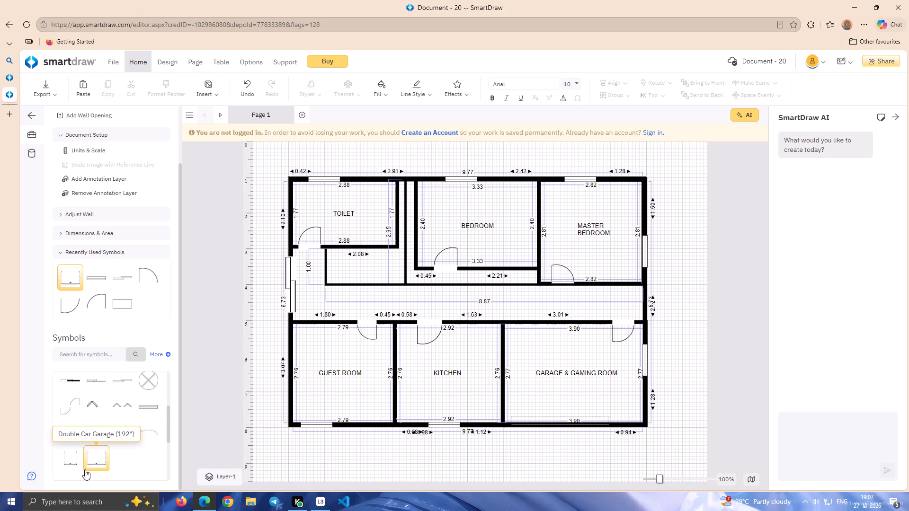
Add the smaller car garage symbol, 2.74 wide, on the garage's lower wall about 0.70 from the outer corner, and shorten its depth slightly.
drag(68, 458, 568, 375)
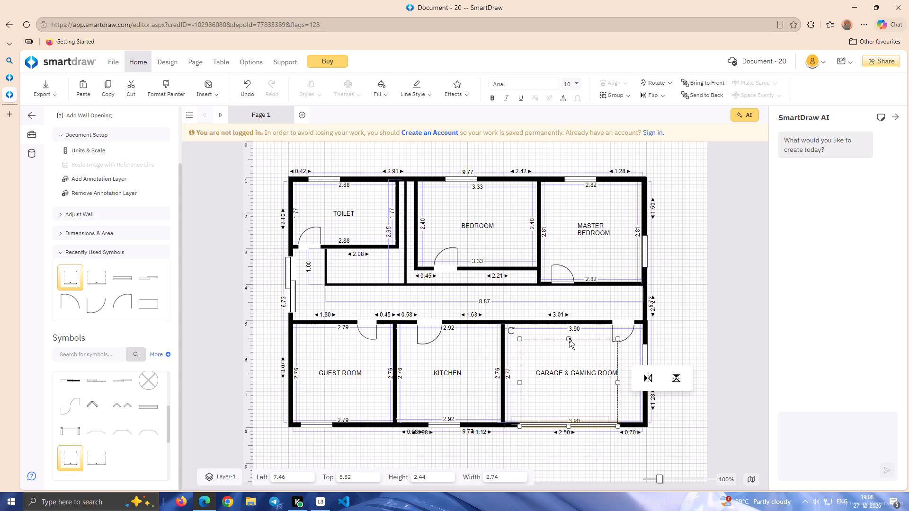
drag(566, 338, 568, 347)
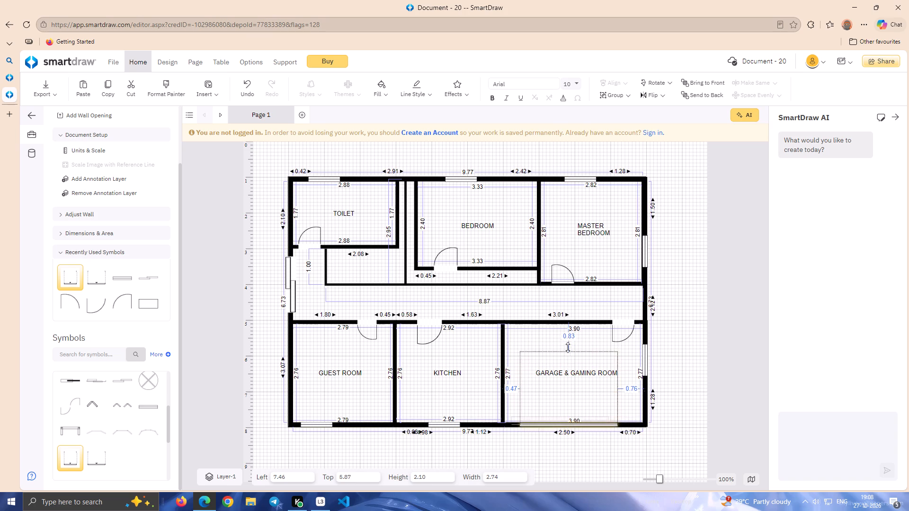
drag(568, 347, 570, 335)
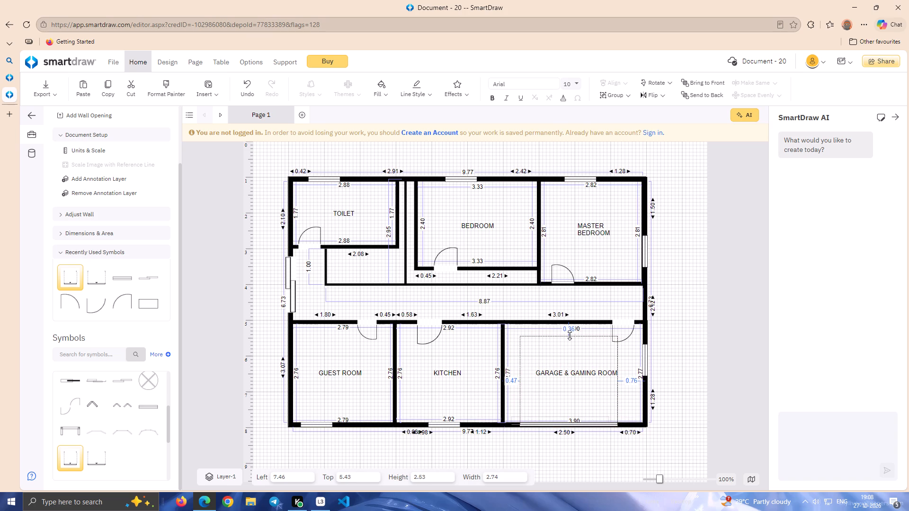
drag(570, 335, 570, 337)
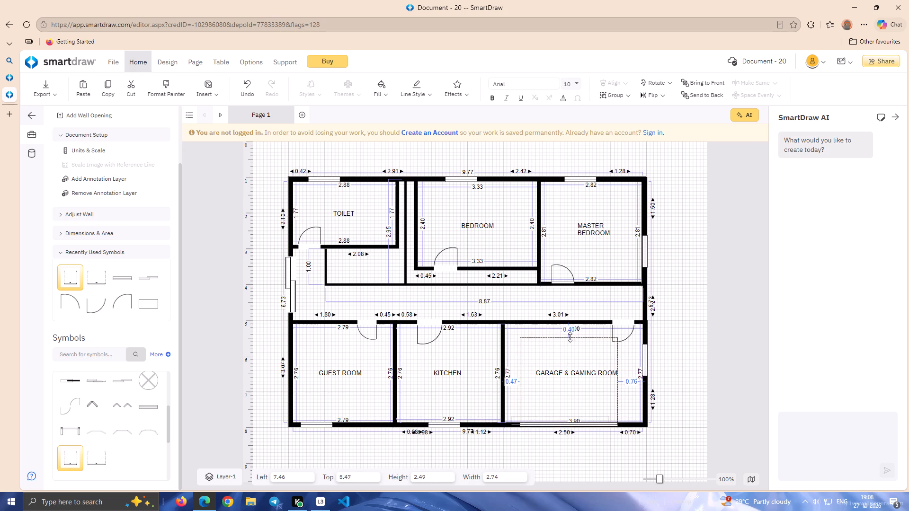
drag(570, 337, 569, 344)
click(682, 332)
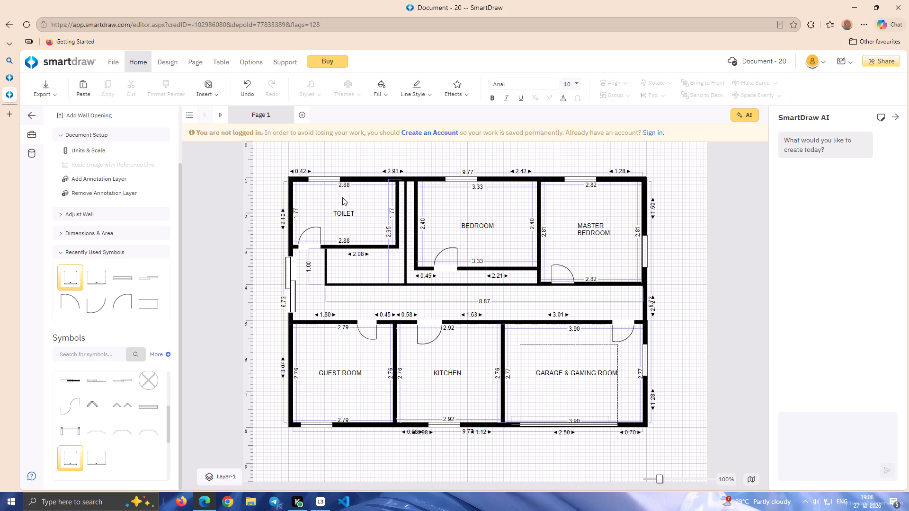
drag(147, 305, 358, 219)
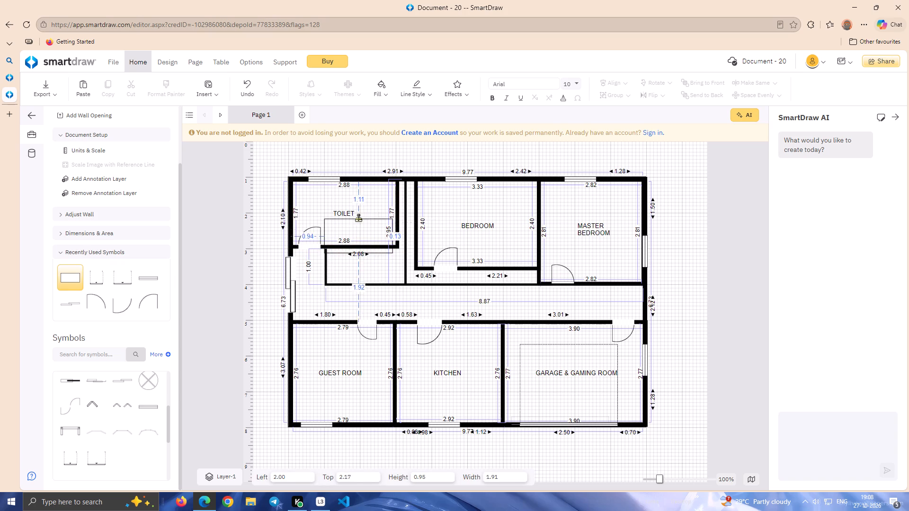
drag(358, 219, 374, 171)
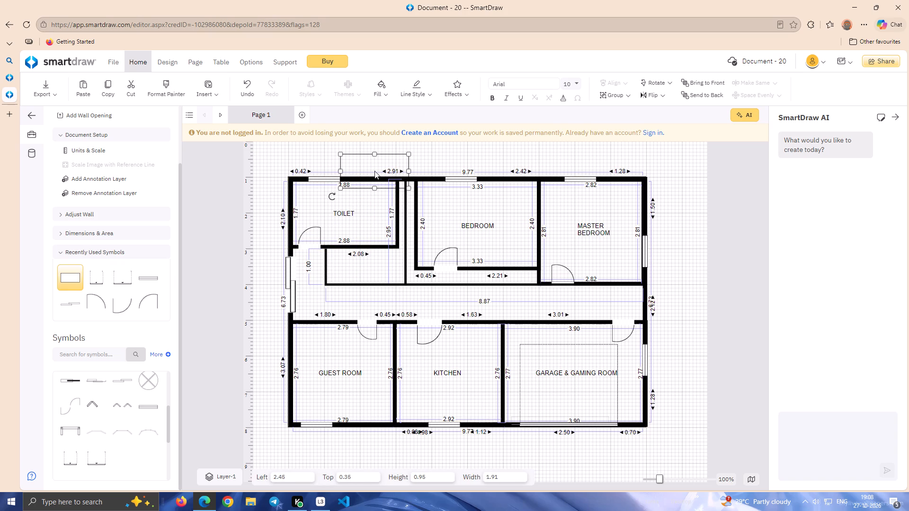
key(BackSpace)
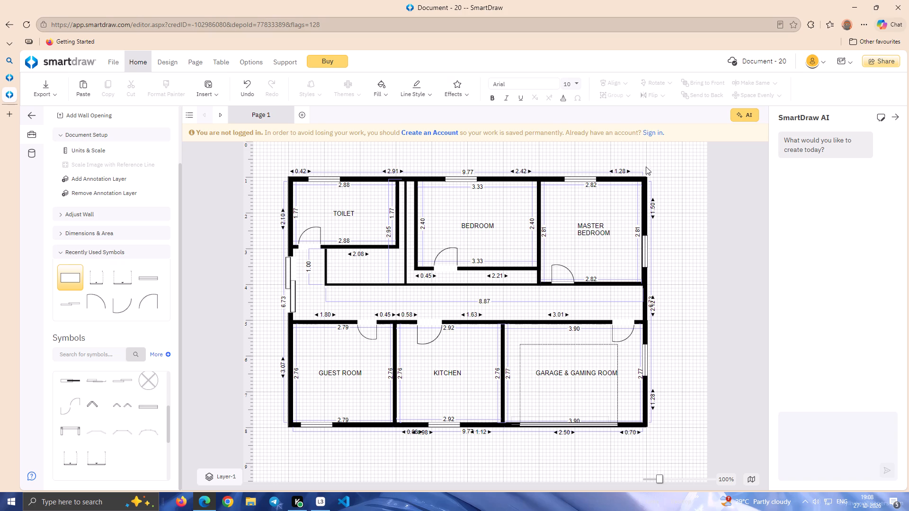
Move the overall dimension line of the right outer wall slightly farther from the wall.
click(643, 304)
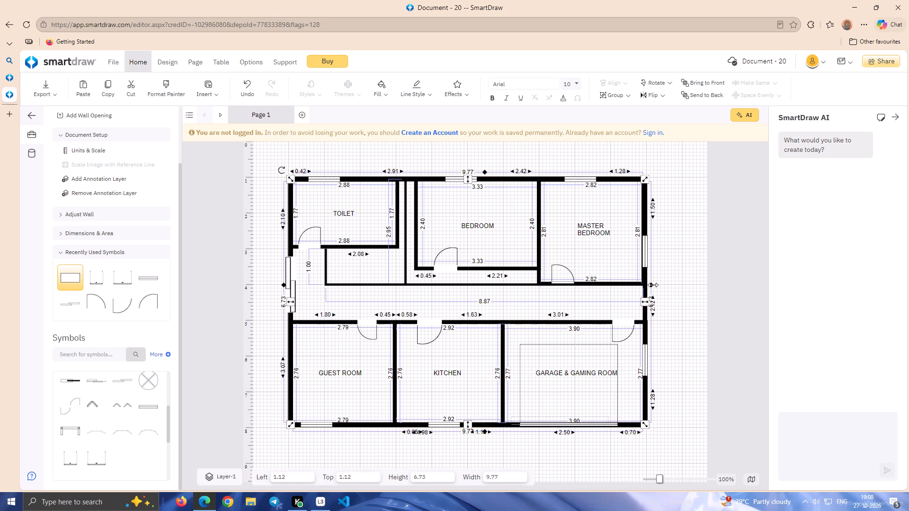
drag(653, 285, 665, 283)
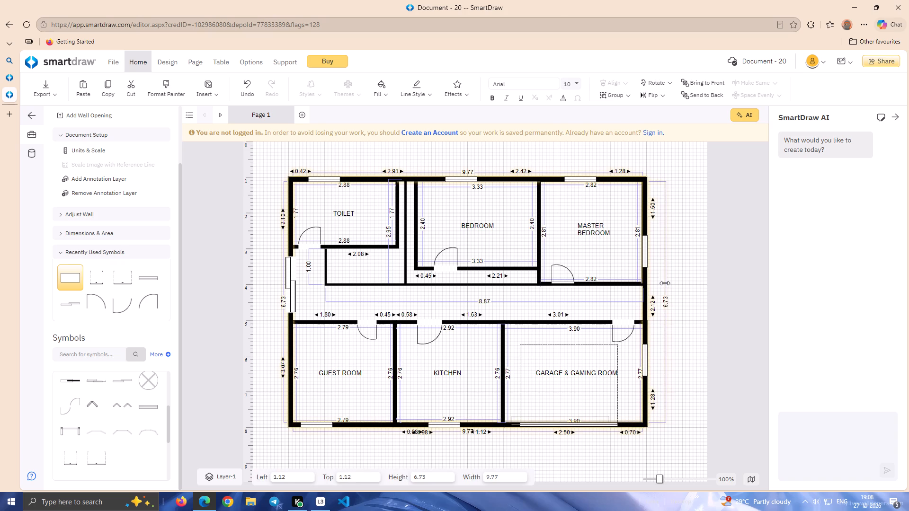
drag(665, 283, 658, 285)
click(643, 309)
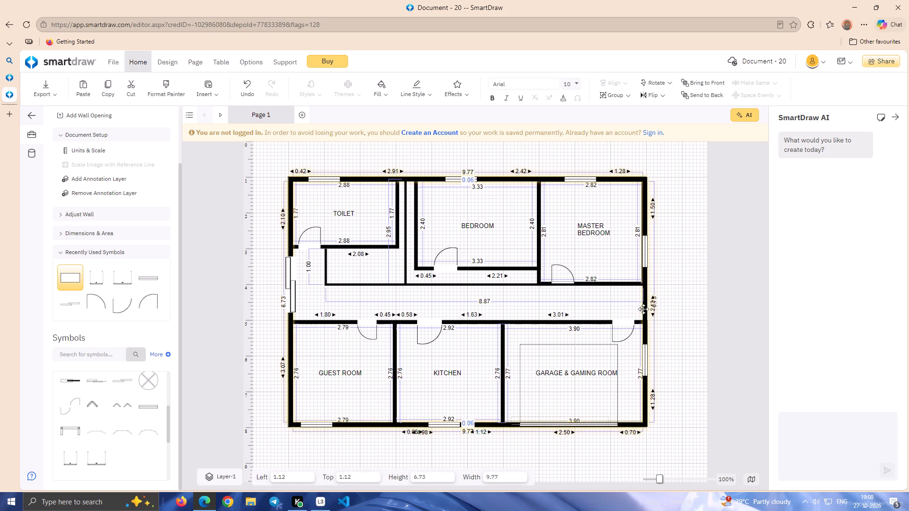
click(672, 330)
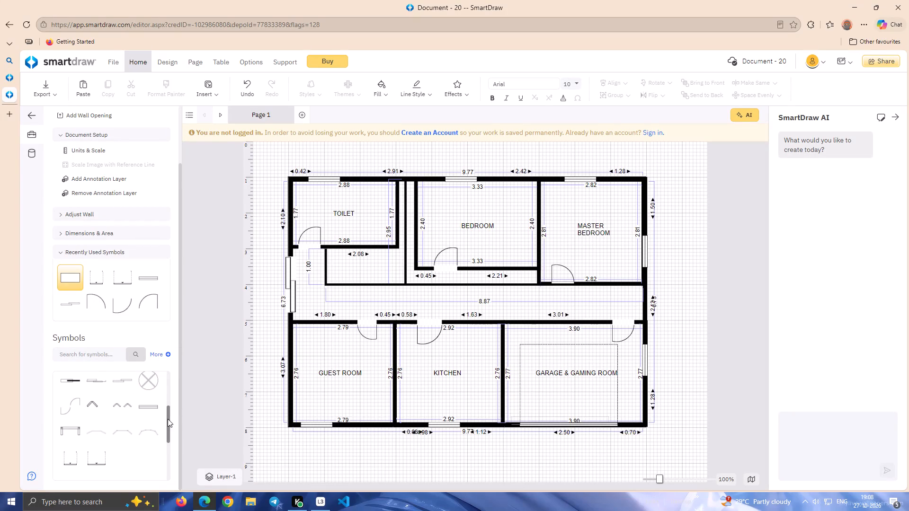
Place a Bed with Bedframe from the Beds symbols over the lower left corner of the guest room.
drag(166, 420, 170, 406)
drag(169, 413, 173, 385)
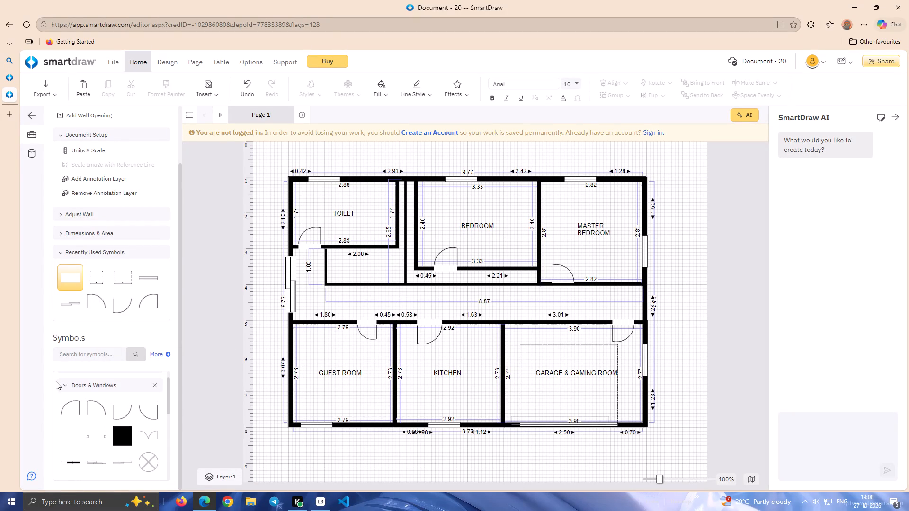
click(66, 388)
click(55, 404)
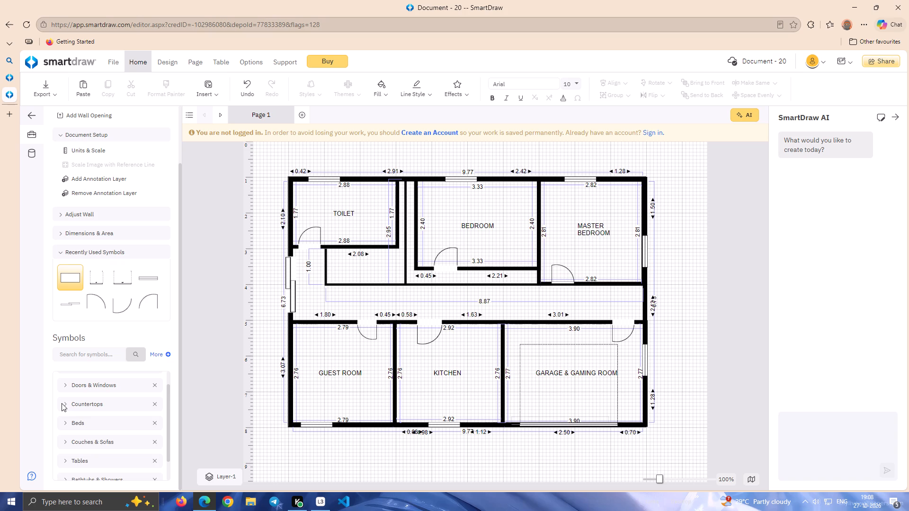
click(63, 404)
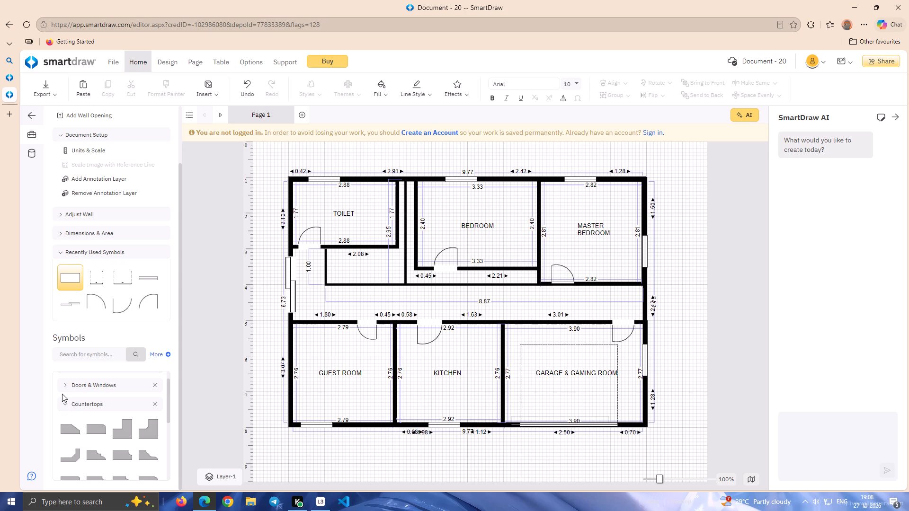
click(61, 403)
click(67, 402)
click(60, 432)
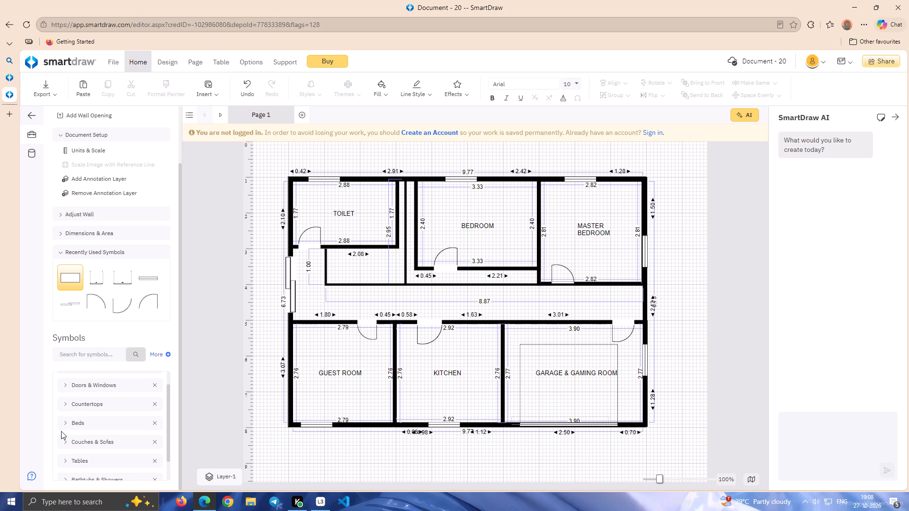
click(62, 427)
click(64, 423)
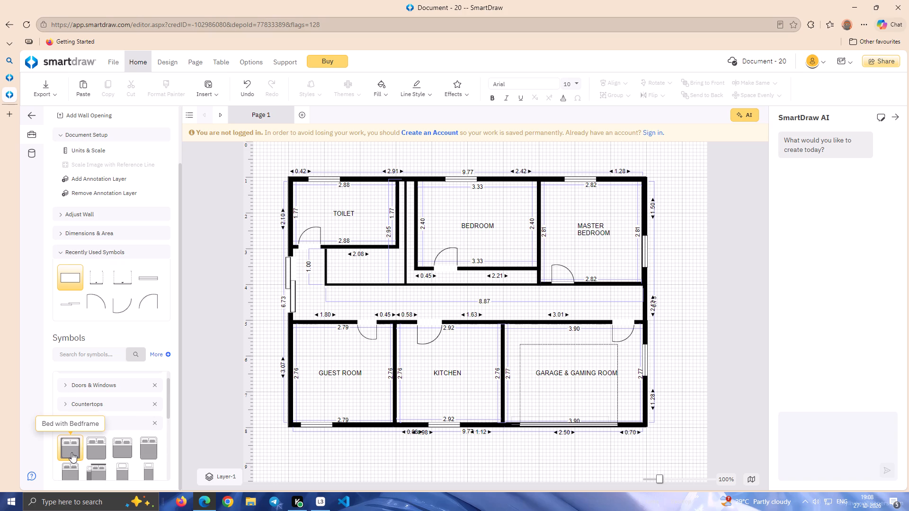
drag(78, 449, 225, 423)
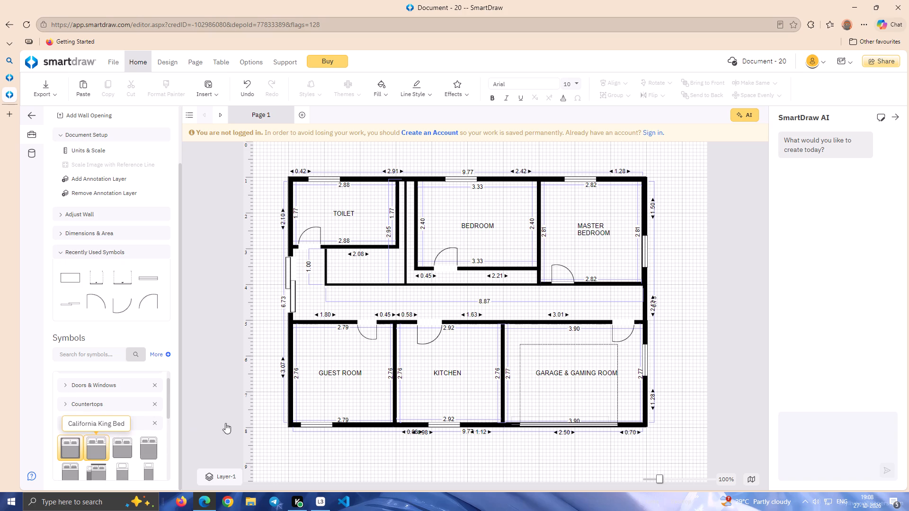
drag(225, 423, 311, 397)
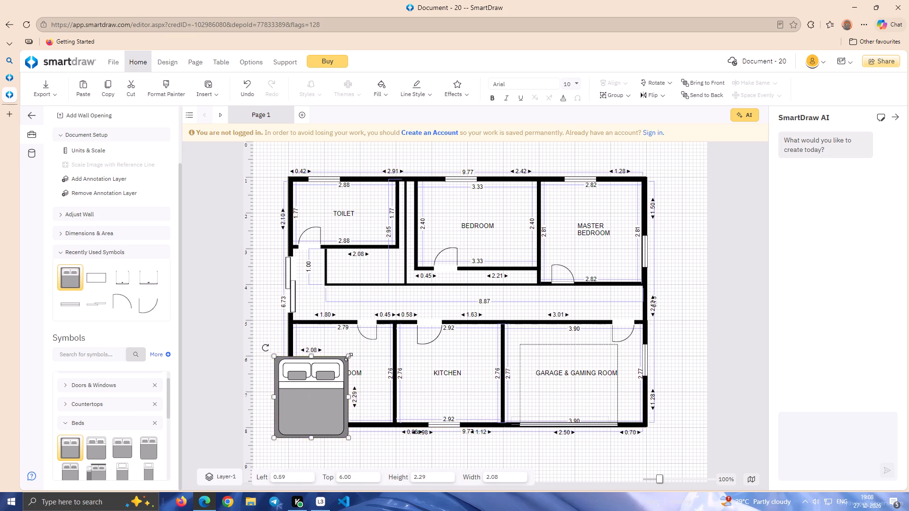
Shrink the guest room bed to about 1.08 wide by 1.54 high and rotate it 180°.
drag(348, 357, 316, 379)
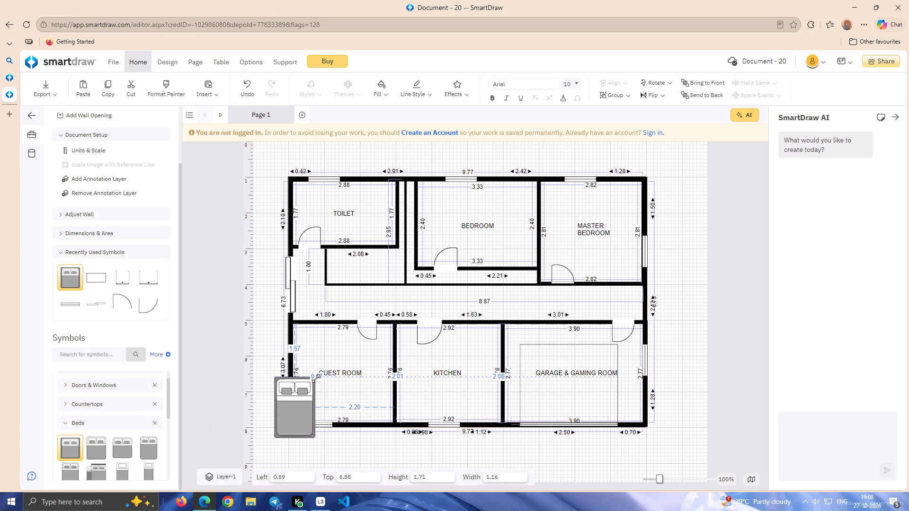
drag(316, 379, 312, 382)
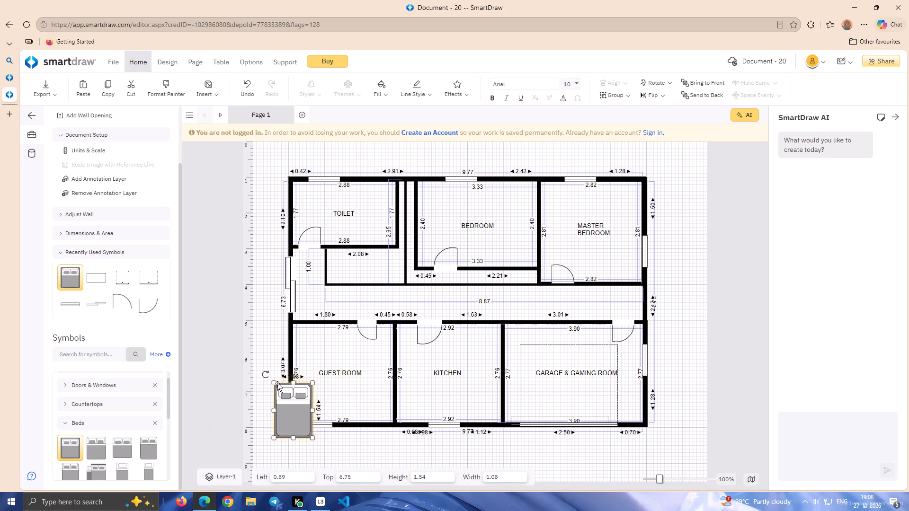
drag(267, 375, 319, 445)
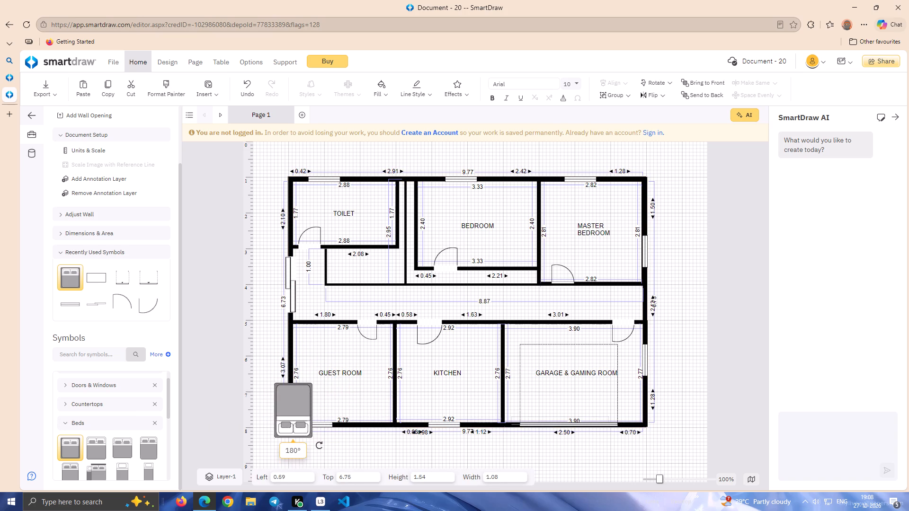
drag(319, 445, 319, 443)
Move the bed into the lower right corner of the guest room and reduce it to about 0.94 wide by 1.26 high.
drag(294, 420, 303, 420)
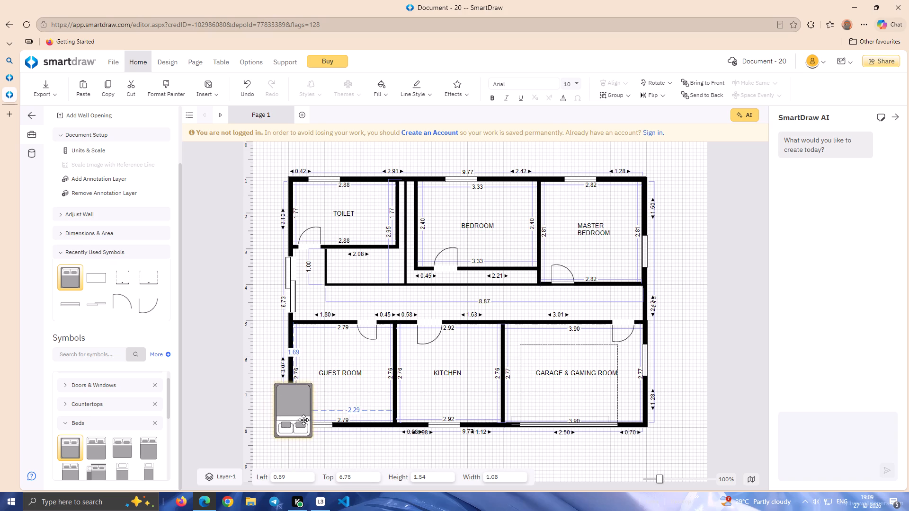
drag(303, 420, 370, 399)
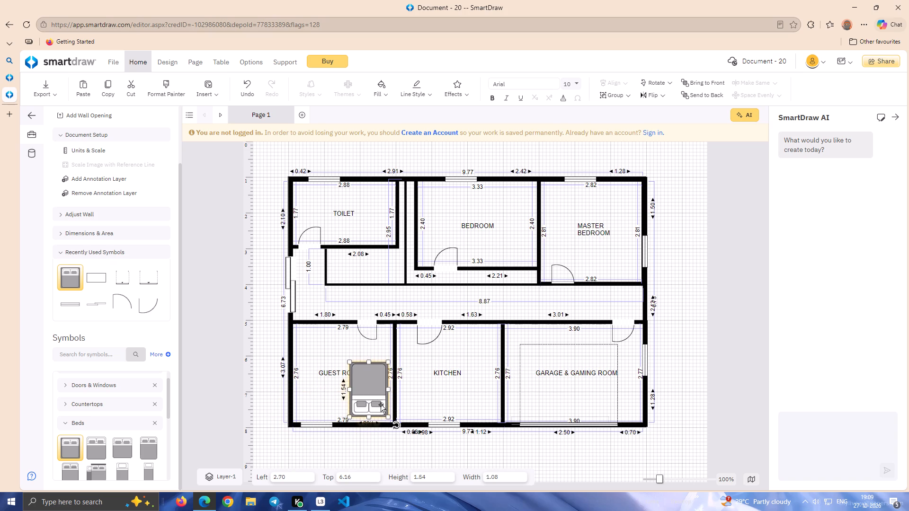
drag(382, 407, 385, 414)
drag(392, 424, 389, 414)
drag(375, 402, 377, 405)
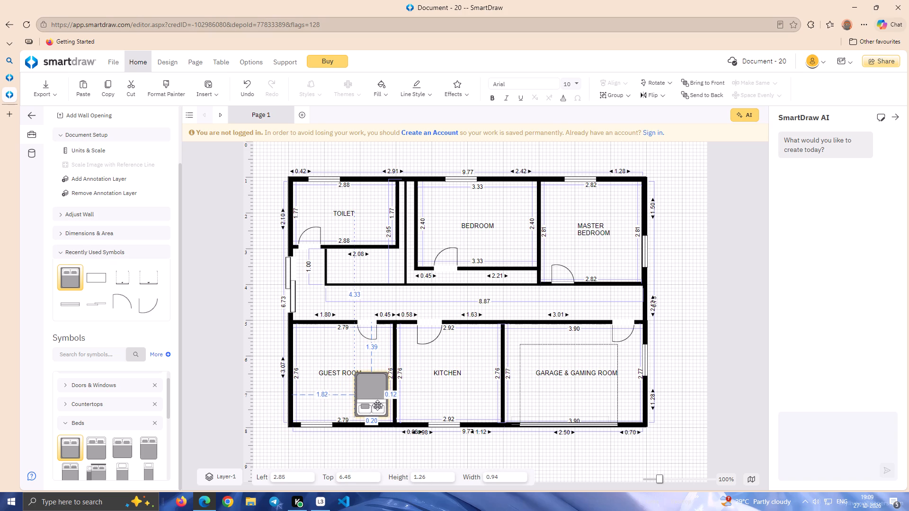
drag(377, 405, 378, 406)
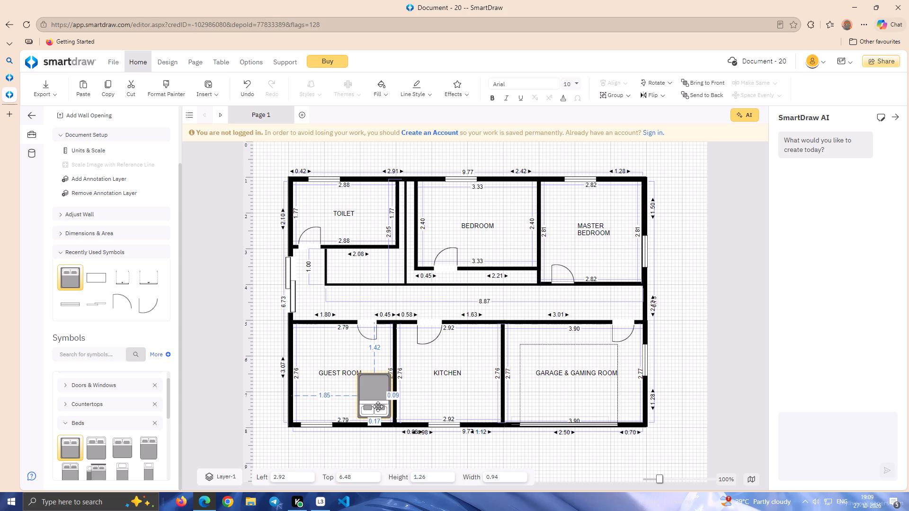
drag(378, 406, 377, 406)
Move the GUEST ROOM label slightly up, clear of the bed.
drag(341, 372, 341, 366)
click(334, 388)
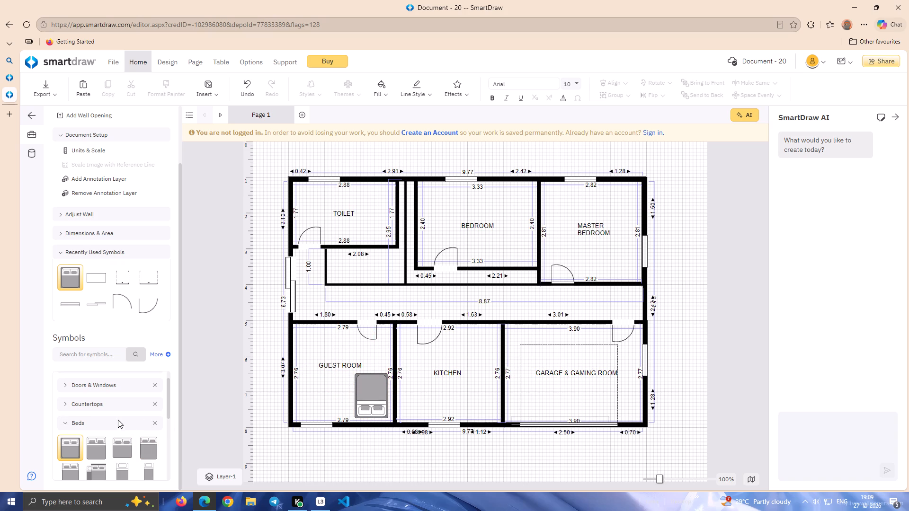
Place a three-seat sofa from the Couches & Sofas symbols in the guest room's upper left corner, shrunk to clear the door swing.
drag(170, 398, 170, 404)
drag(169, 403, 169, 420)
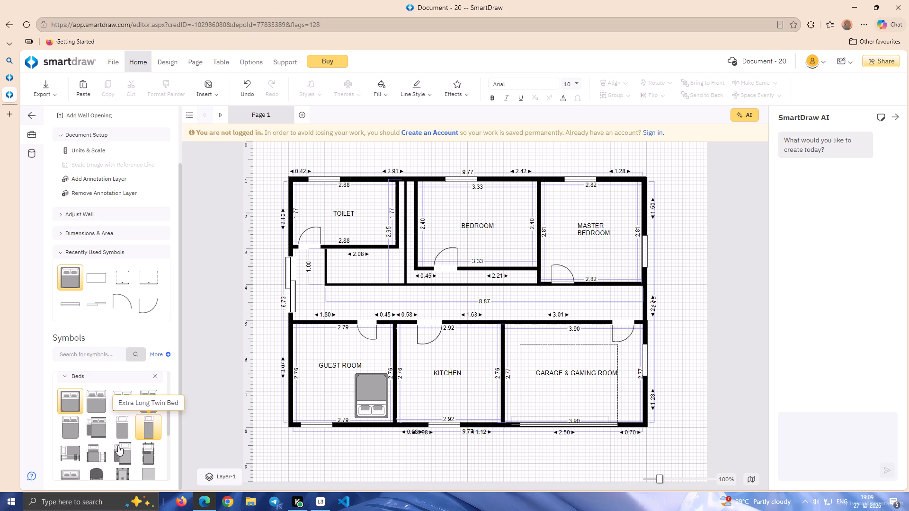
click(166, 411)
drag(169, 411, 168, 454)
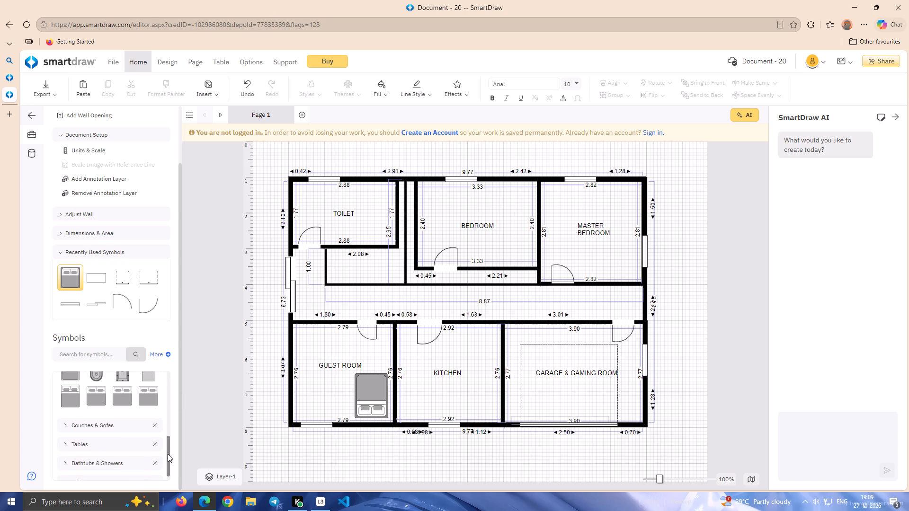
drag(168, 454, 165, 459)
click(64, 418)
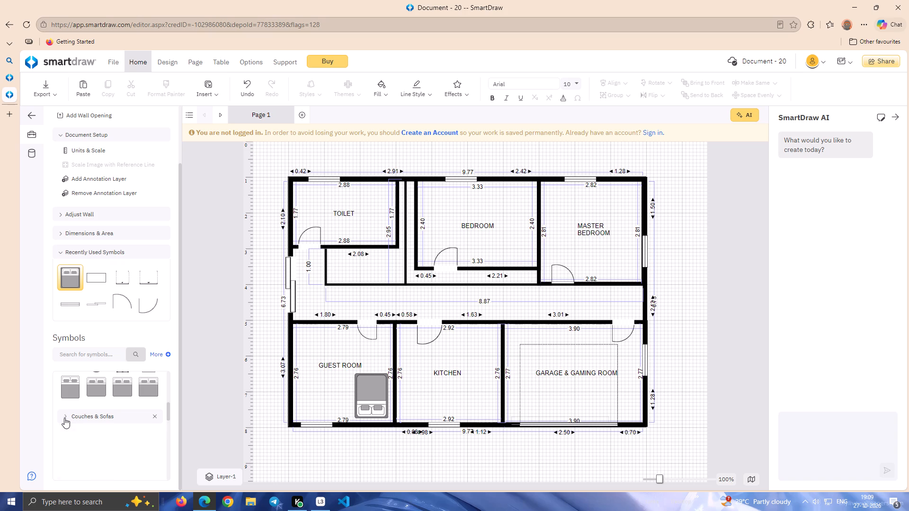
drag(89, 438, 231, 394)
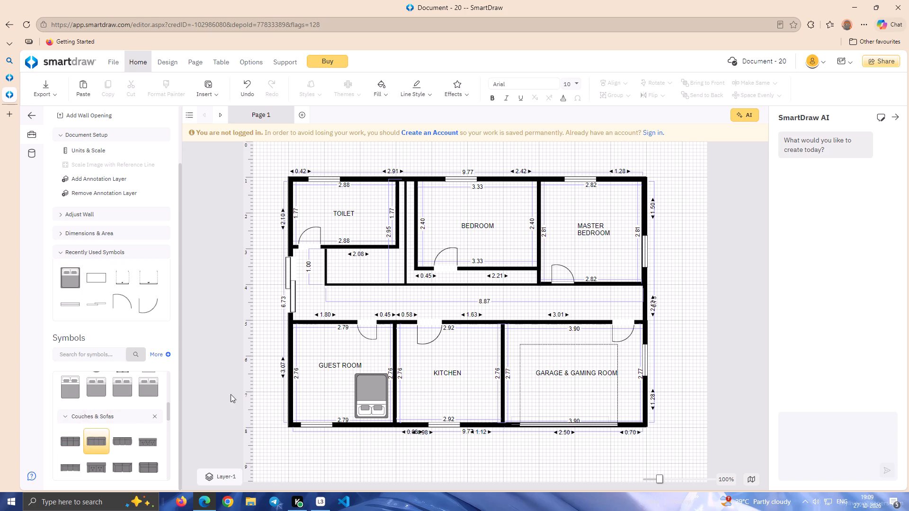
drag(231, 394, 308, 338)
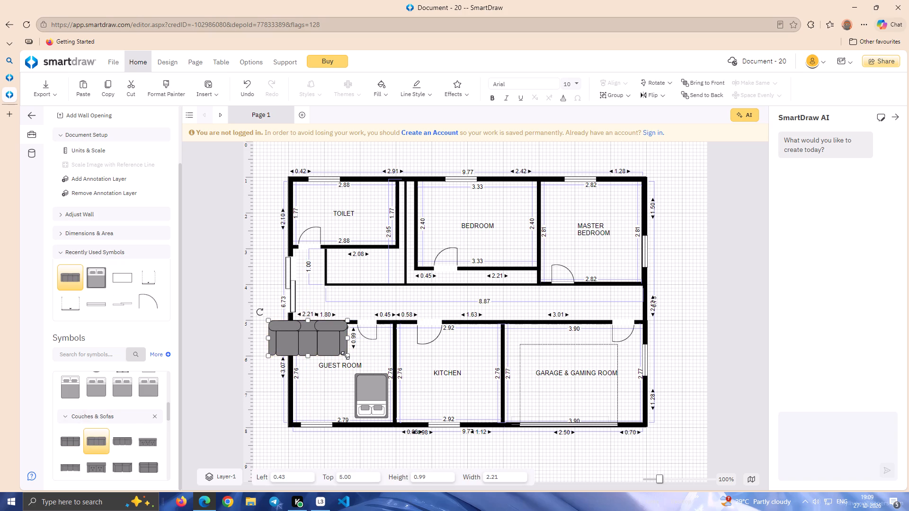
drag(345, 355, 330, 347)
drag(306, 337, 333, 342)
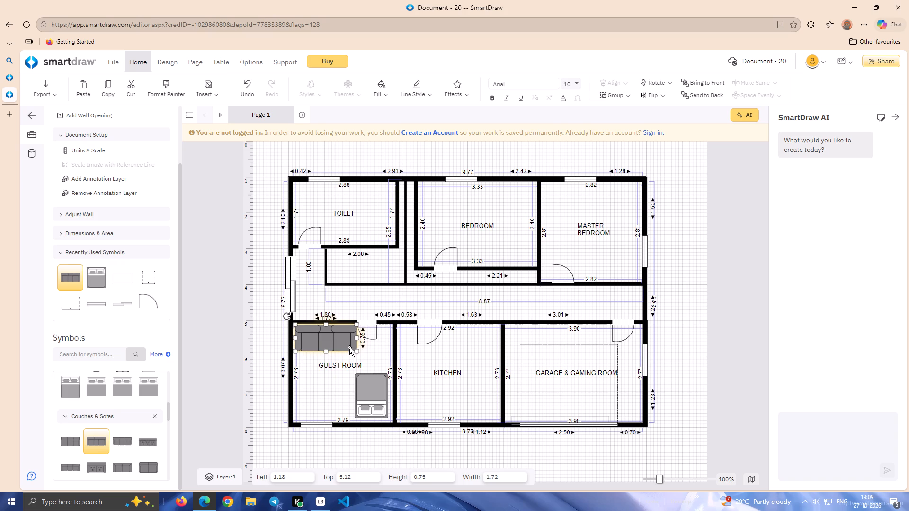
drag(356, 349, 348, 345)
click(360, 351)
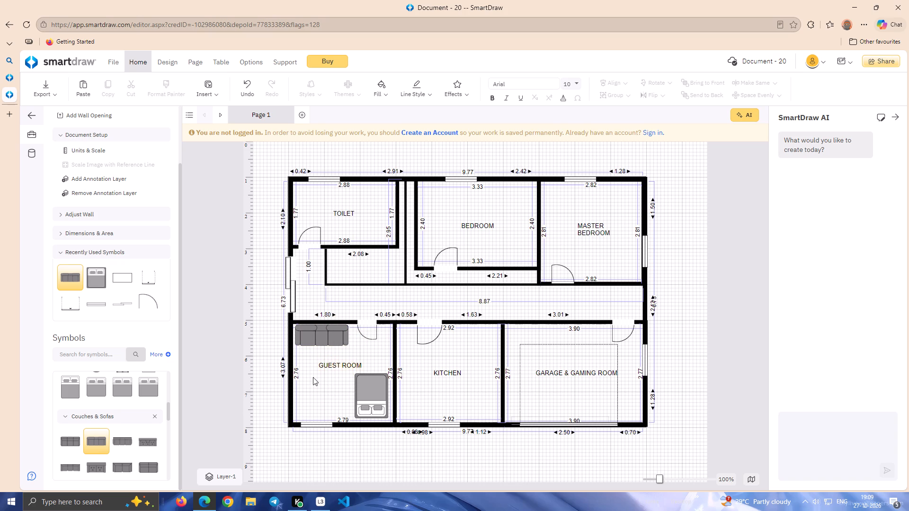
Collapse the Couches & Sofas and Beds symbol groups and expand the Tables symbols down to the round tables.
click(68, 414)
drag(168, 442, 168, 437)
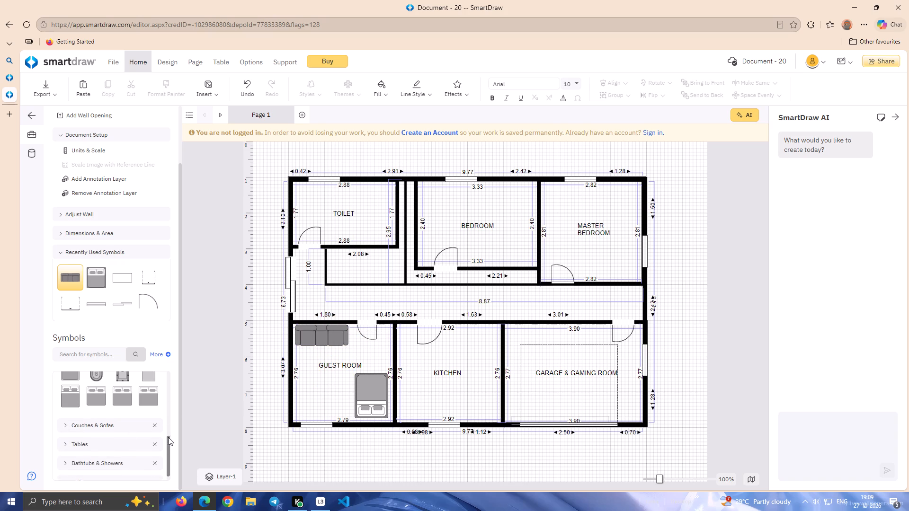
drag(168, 437, 173, 381)
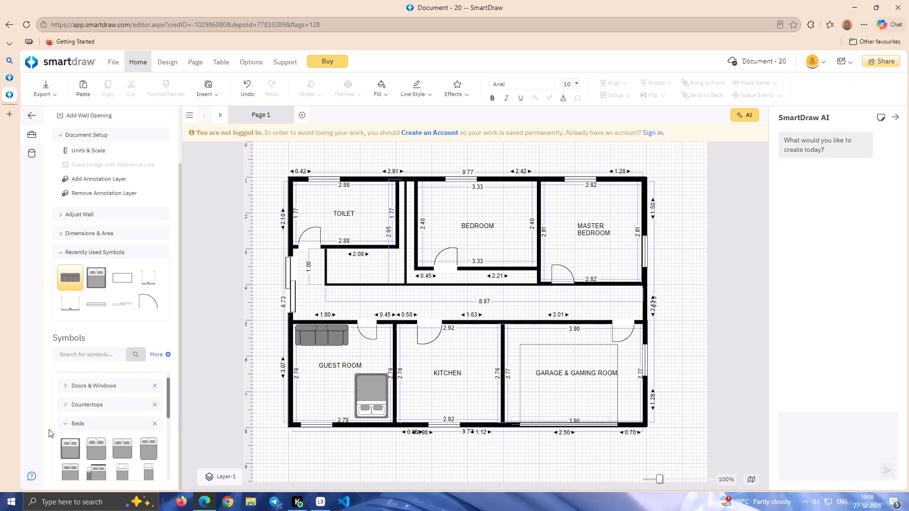
click(65, 422)
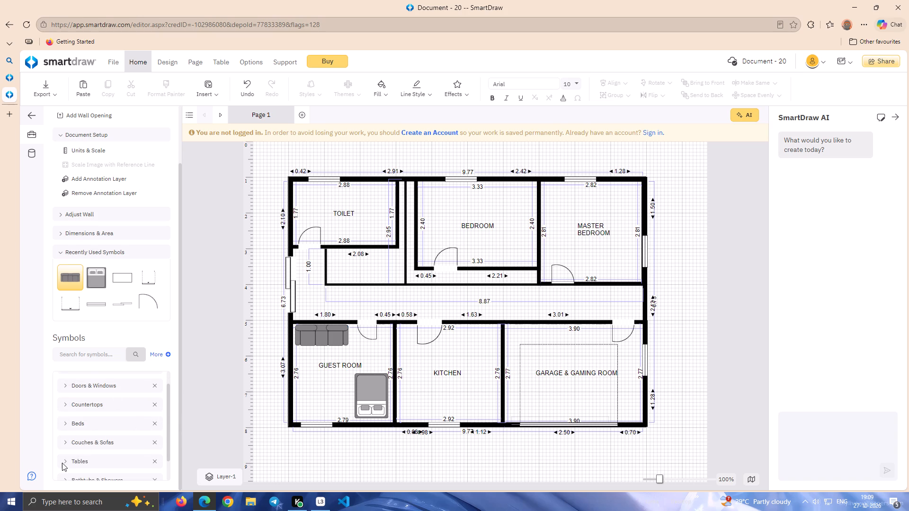
click(66, 461)
click(170, 392)
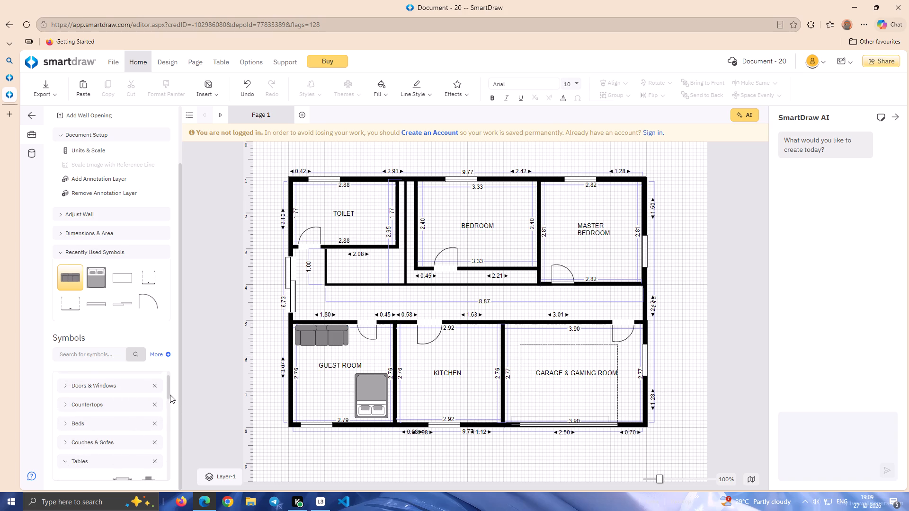
drag(168, 395, 168, 416)
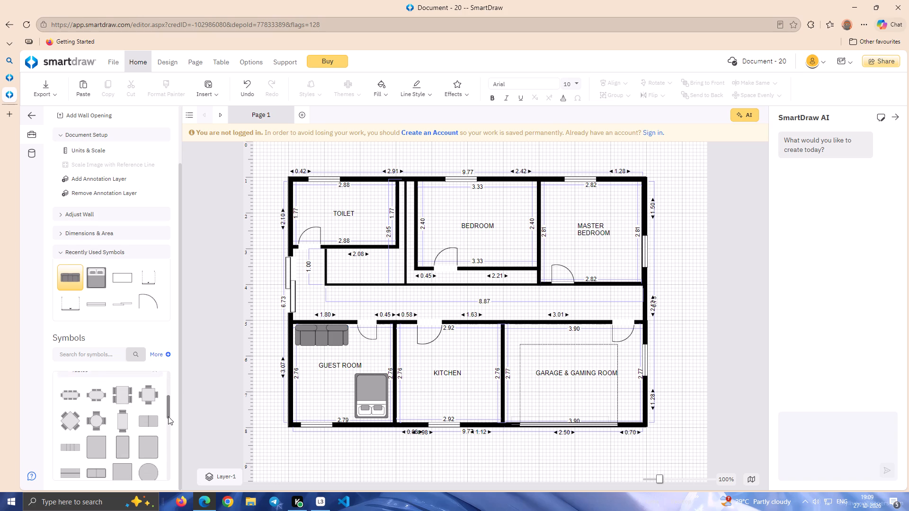
drag(168, 416, 168, 424)
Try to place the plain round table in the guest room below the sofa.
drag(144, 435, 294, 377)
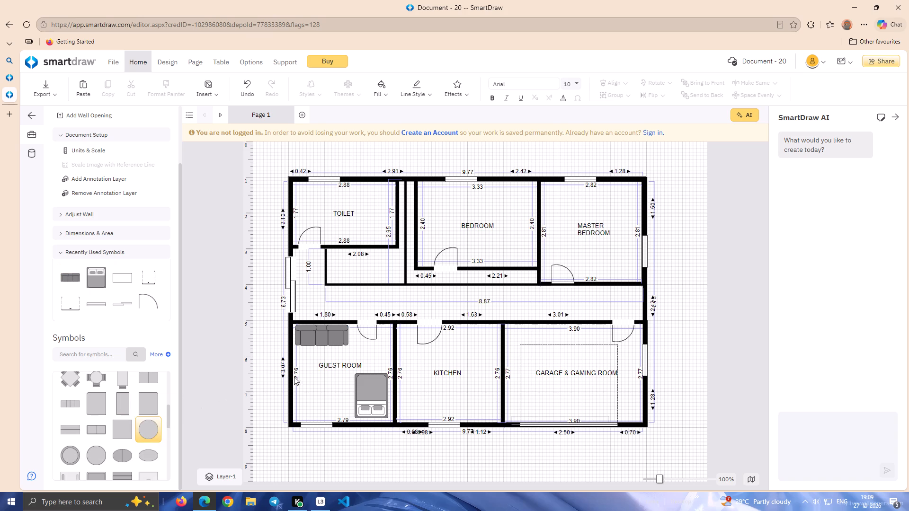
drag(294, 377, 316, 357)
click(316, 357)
Place the plain round table from the Tables symbols in the guest room below the sofa, resized to about 0.79 wide by 0.84 high.
drag(169, 414, 167, 443)
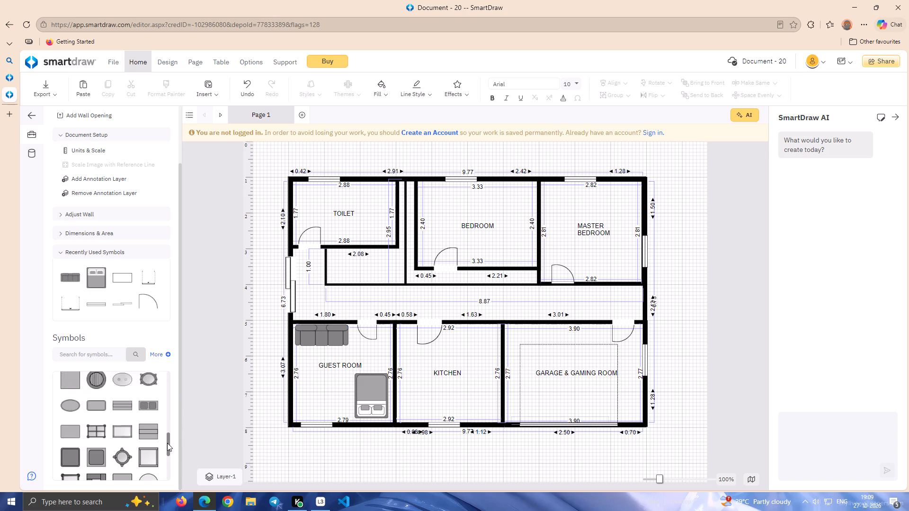
drag(167, 443, 165, 460)
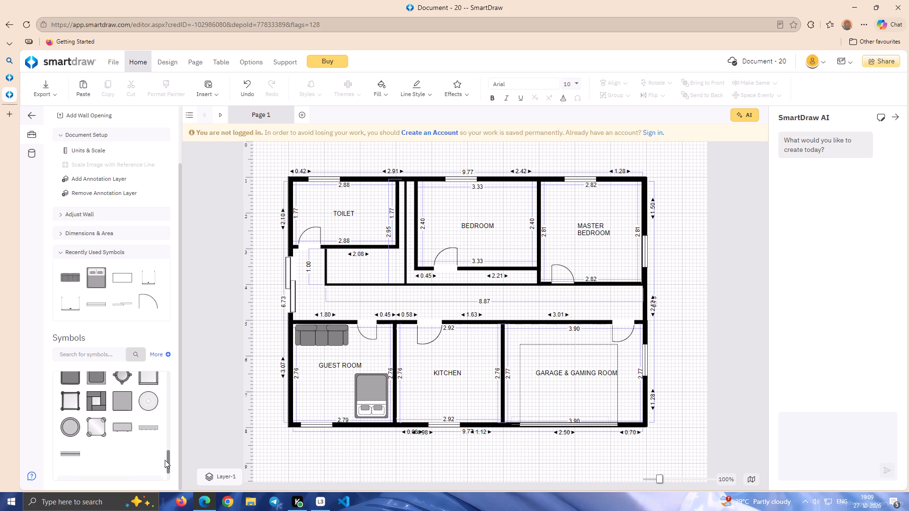
drag(165, 460, 161, 424)
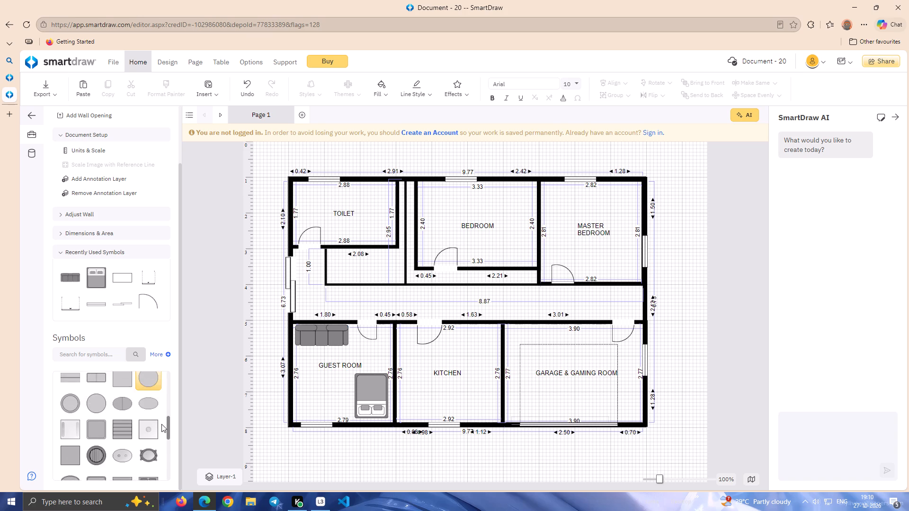
drag(161, 424, 161, 414)
drag(150, 428, 276, 384)
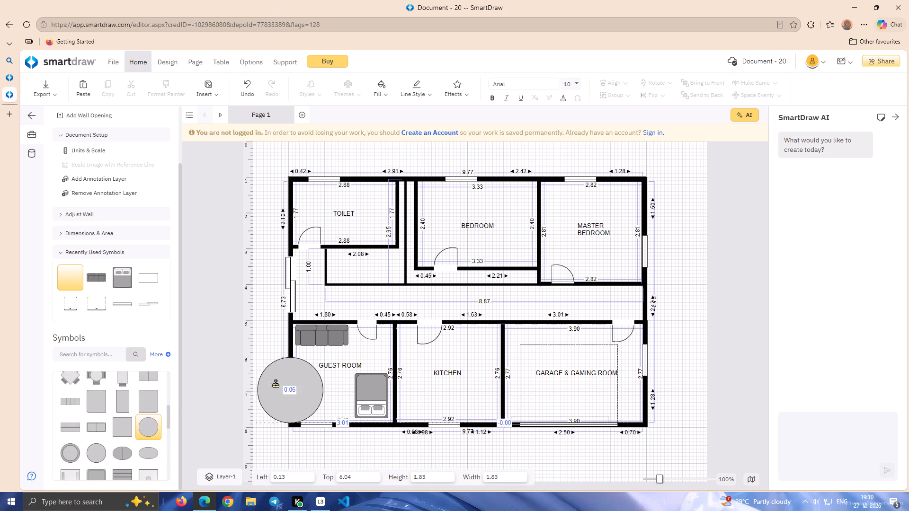
drag(276, 384, 312, 377)
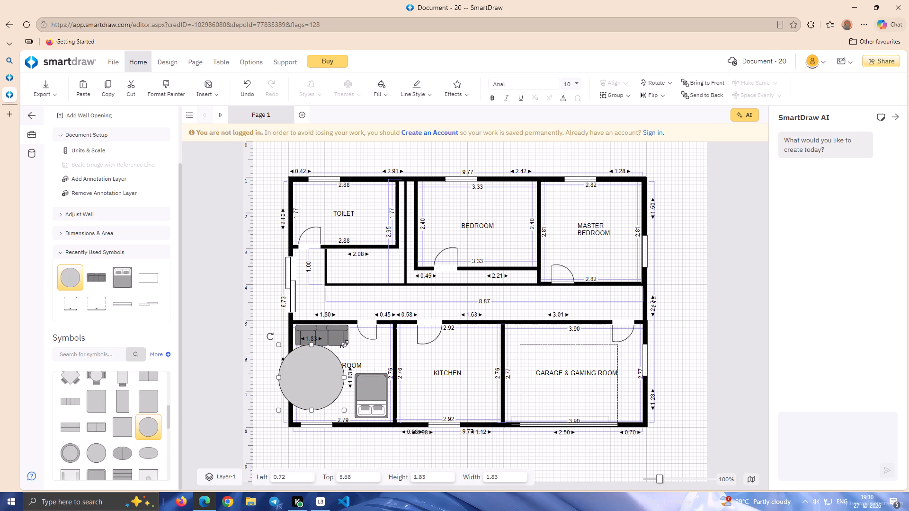
drag(344, 344, 312, 382)
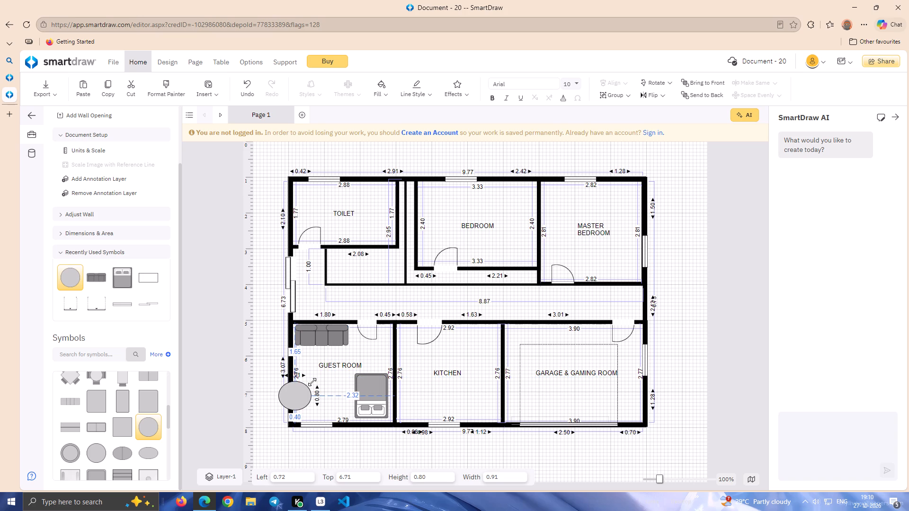
drag(312, 382, 307, 380)
drag(293, 394, 293, 394)
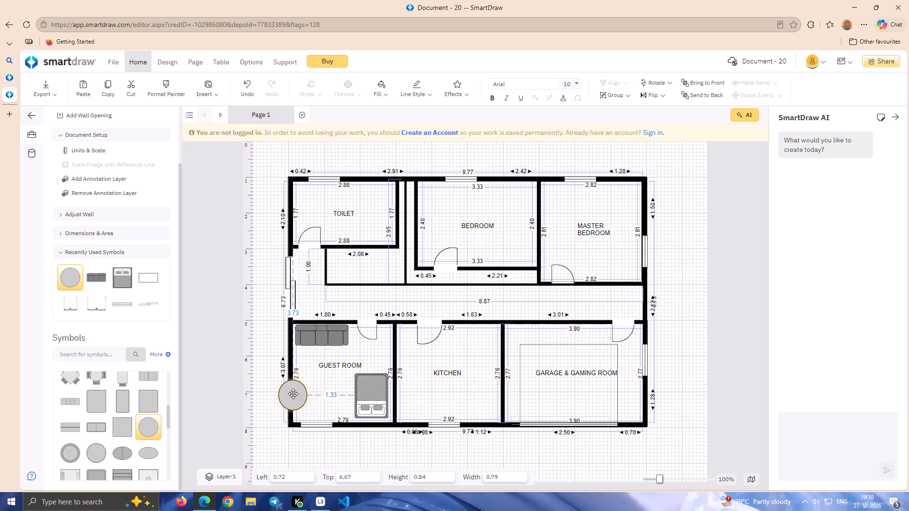
drag(293, 394, 321, 364)
Move the GUEST ROOM label right, clear of the round table and above the bed.
drag(352, 365, 369, 361)
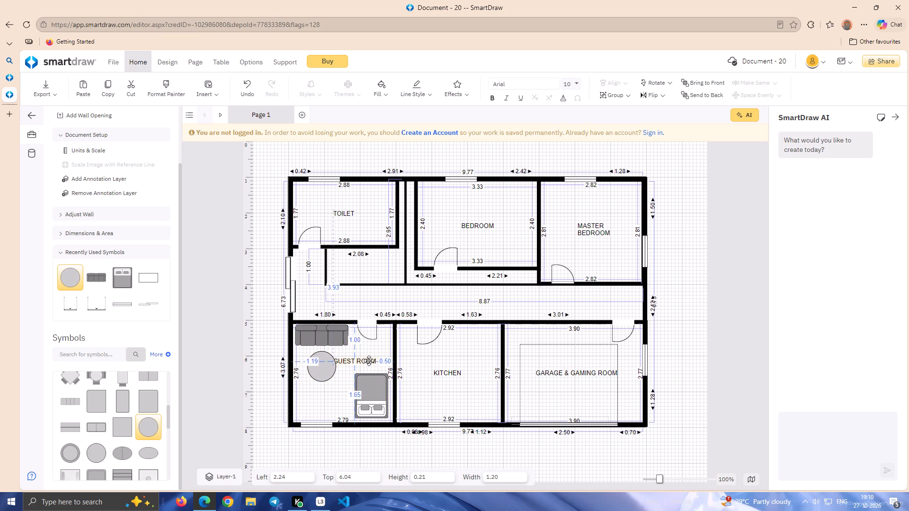
drag(369, 361, 375, 358)
click(418, 358)
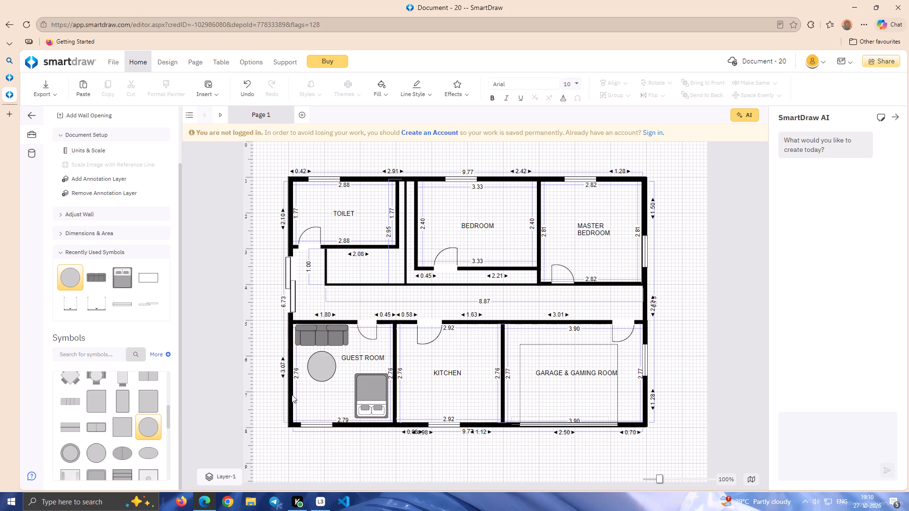
Shrink the guest room's round table slightly.
click(312, 362)
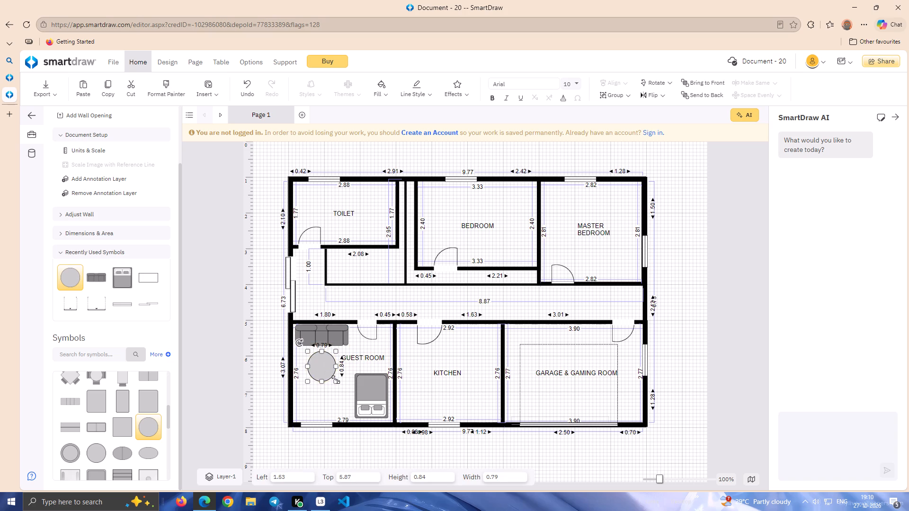
drag(336, 379, 331, 378)
click(335, 396)
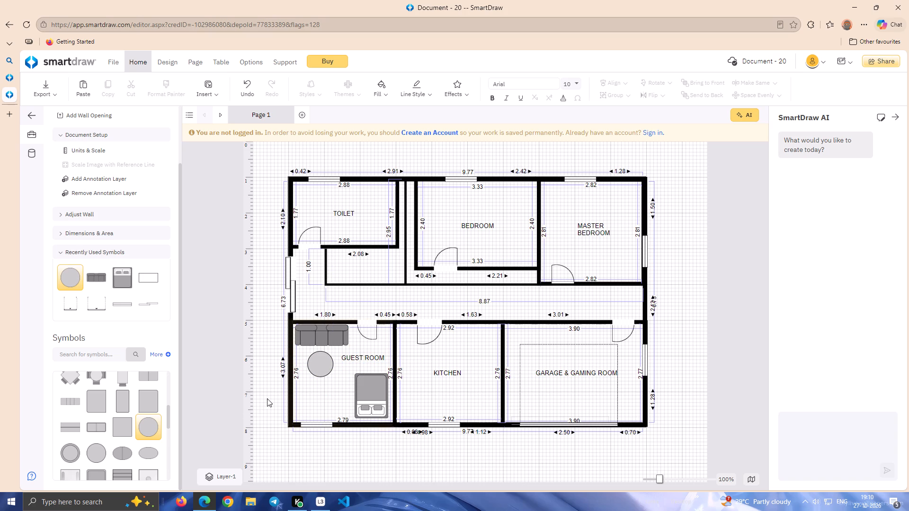
Look through the Tables, Bathtubs & Showers, Couches & Sofas, Beds, Countertops and Doors & Windows symbol categories for further items to place.
drag(169, 417, 169, 448)
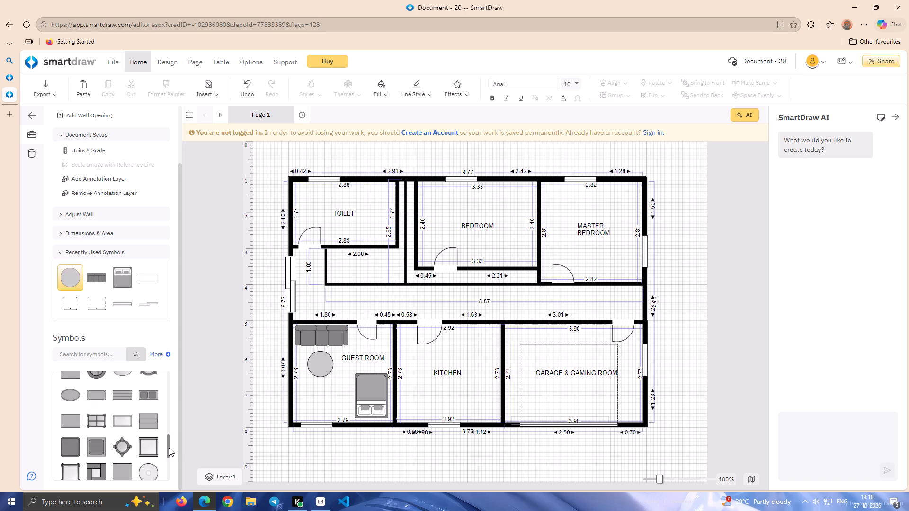
drag(169, 448, 165, 480)
click(62, 452)
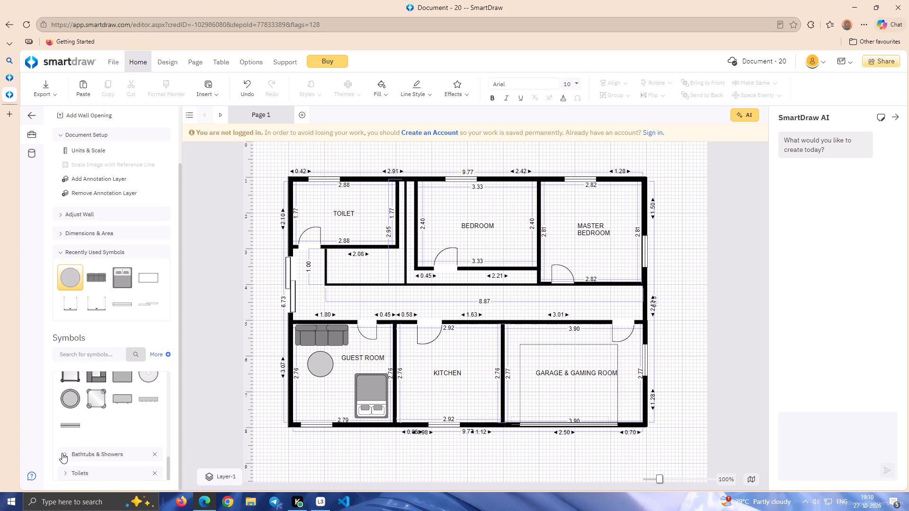
click(63, 455)
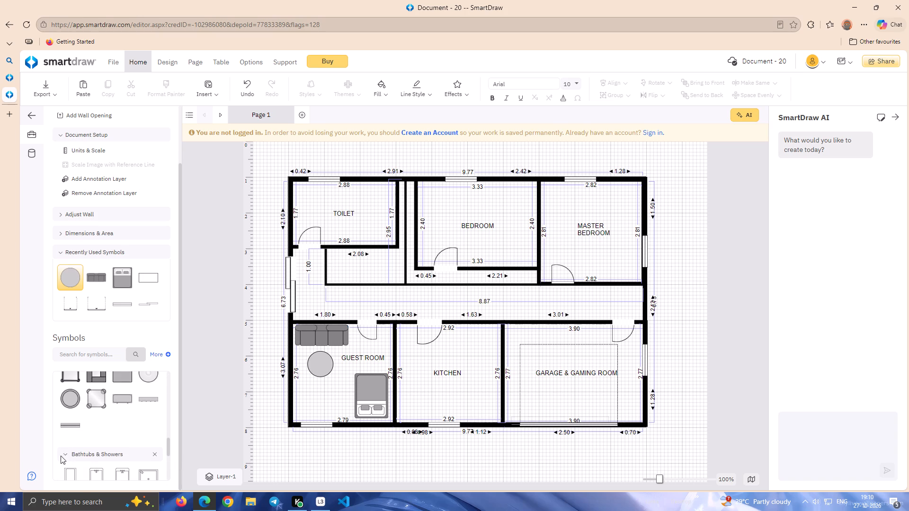
click(63, 453)
drag(167, 462, 178, 394)
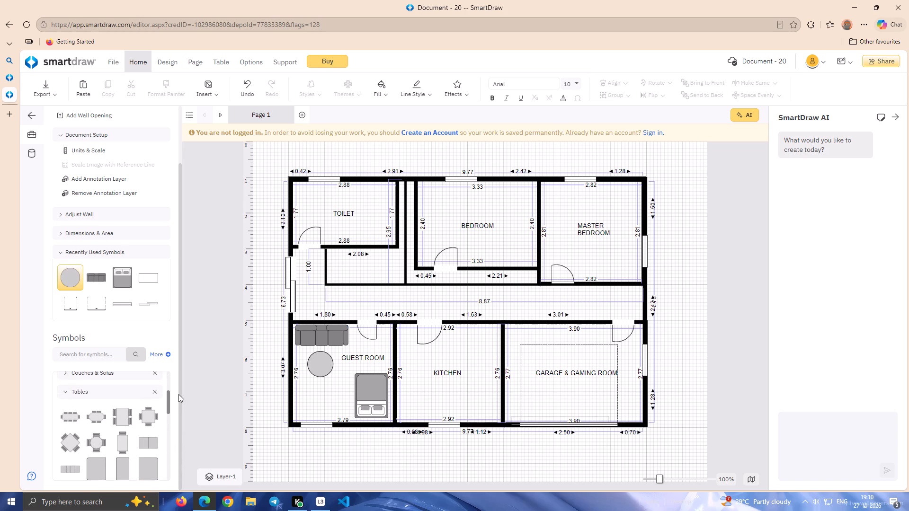
drag(178, 394, 180, 387)
click(62, 435)
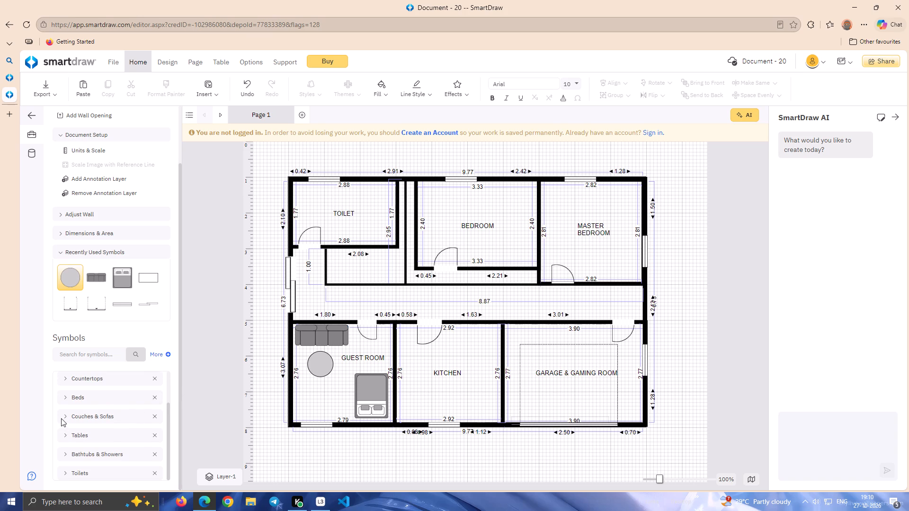
click(63, 417)
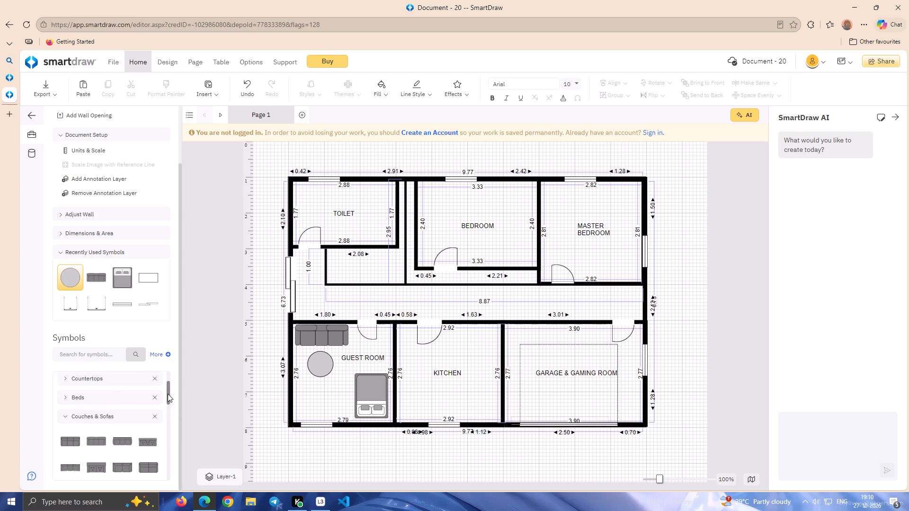
drag(169, 392, 169, 406)
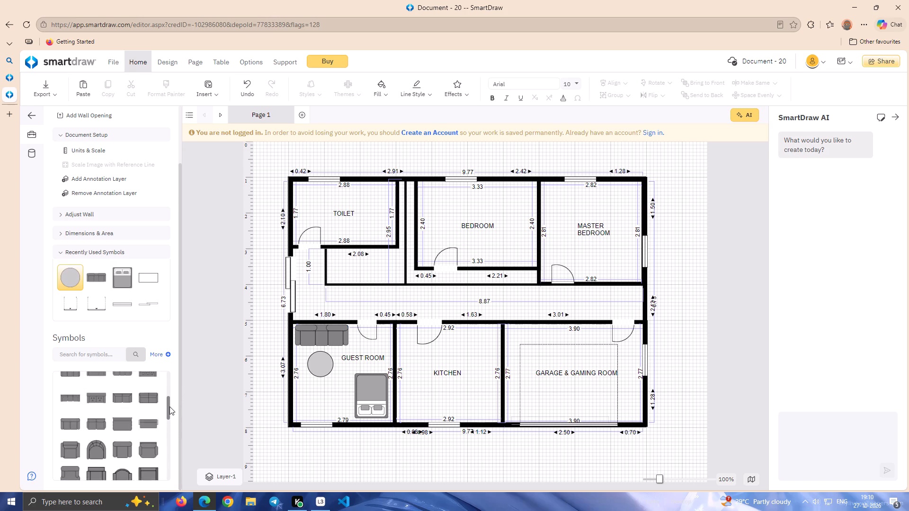
drag(169, 406, 169, 397)
click(66, 391)
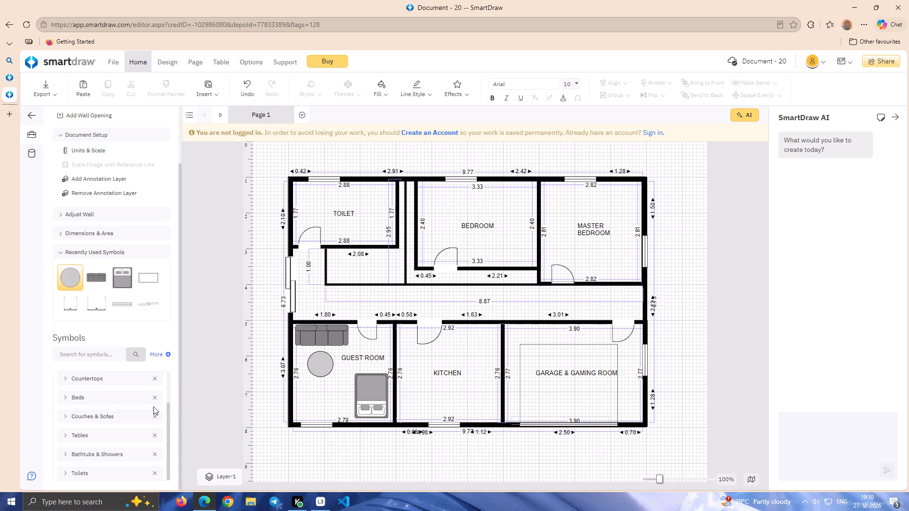
drag(167, 416, 168, 401)
click(64, 416)
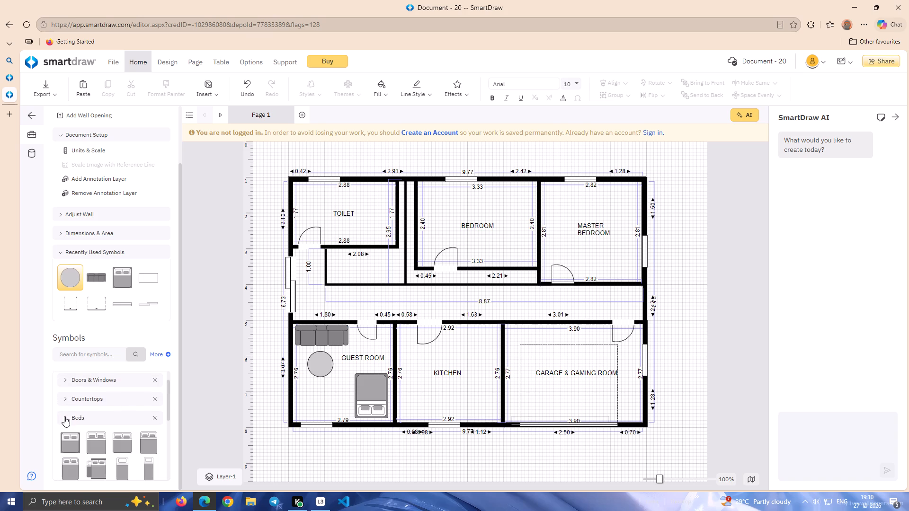
click(63, 415)
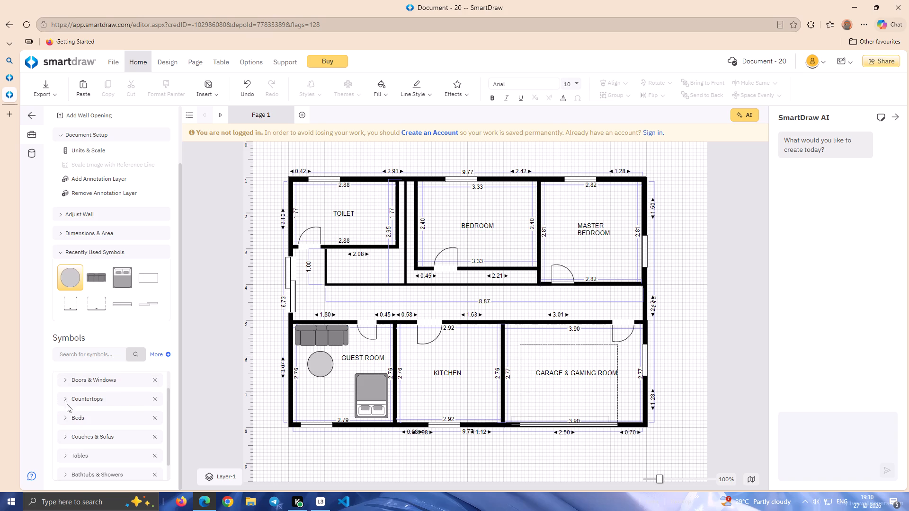
click(66, 400)
click(66, 400)
click(62, 379)
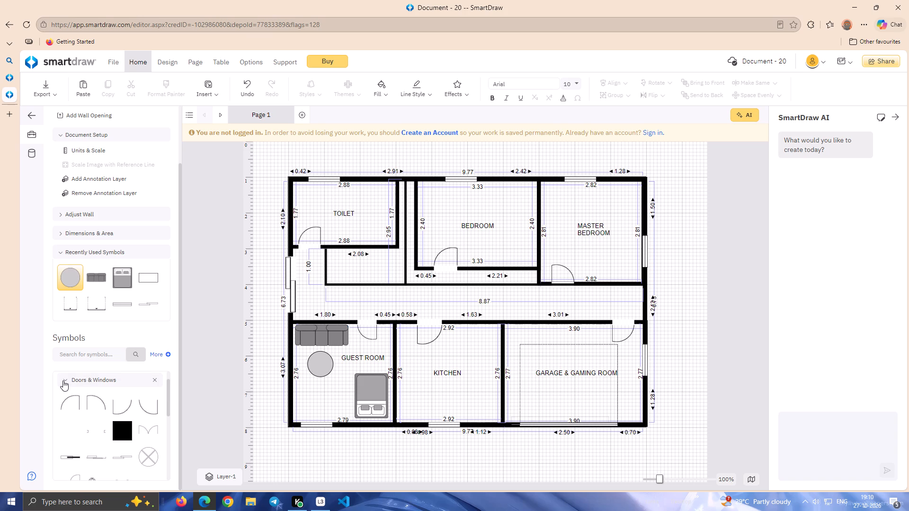
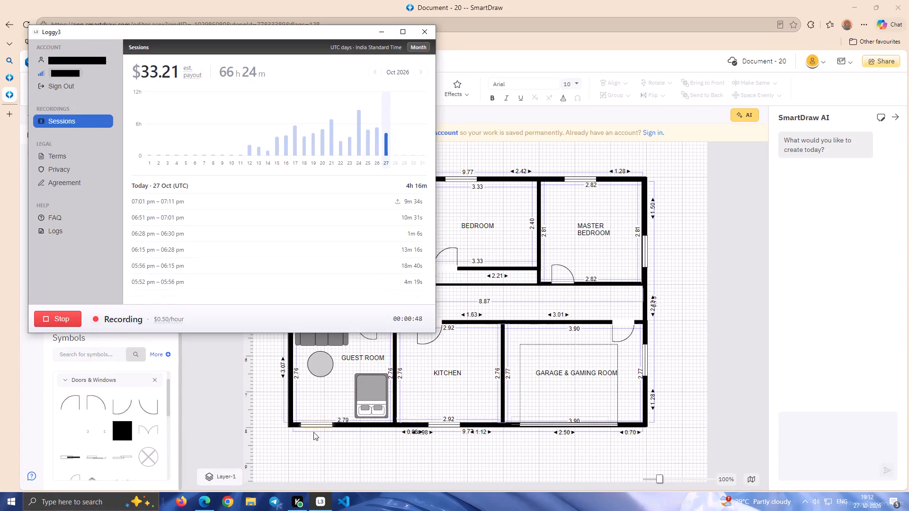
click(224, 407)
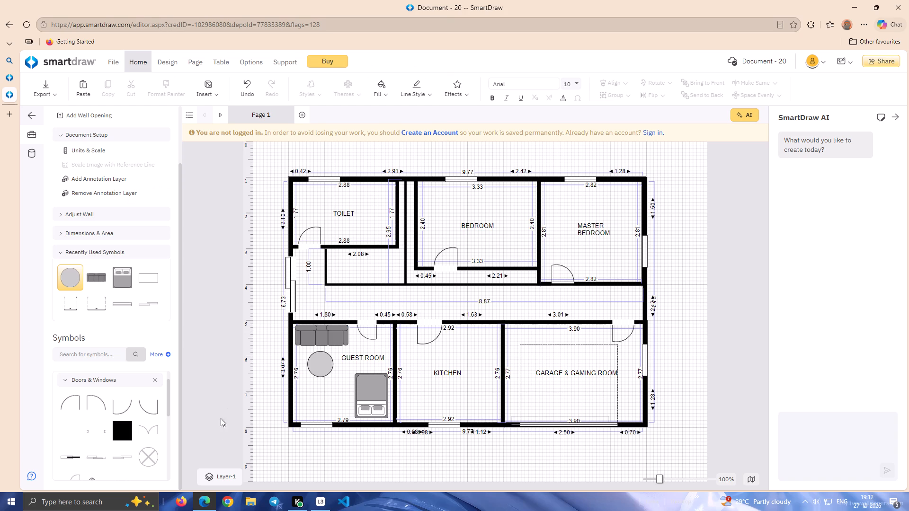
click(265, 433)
Collapse the Doors & Windows symbol category and search the symbol library for KITCHEN.
drag(169, 409, 169, 402)
click(64, 399)
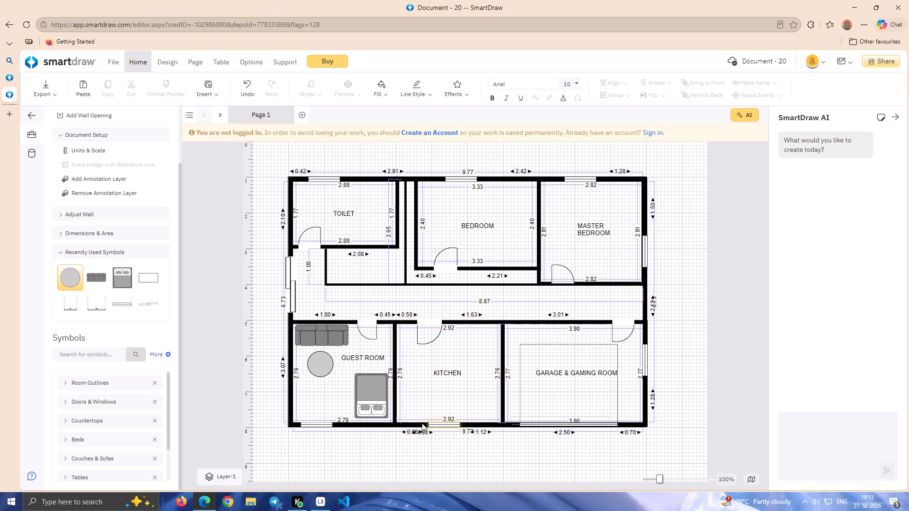
click(82, 354)
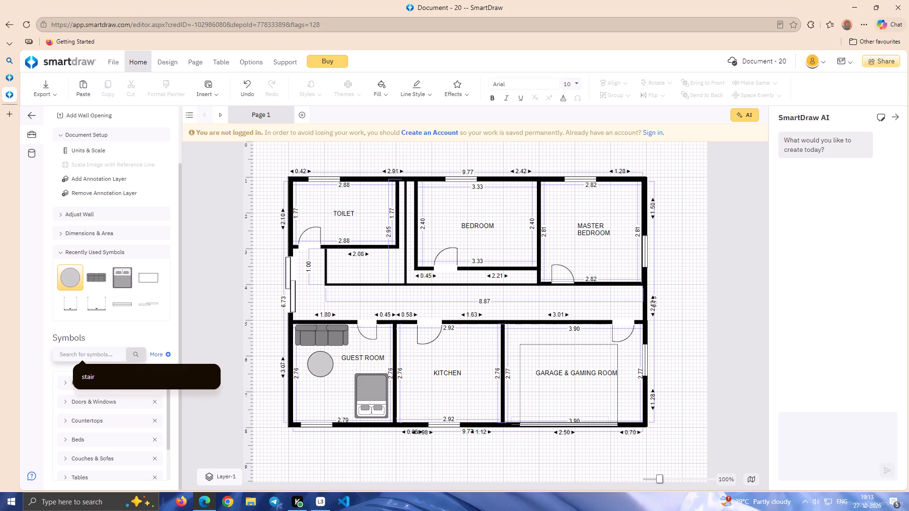
text(KITCHEN)
key(Return)
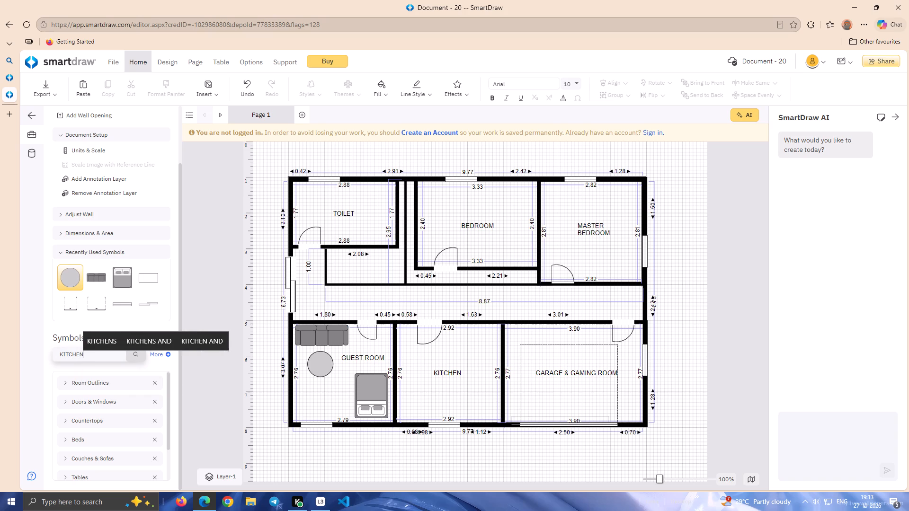
click(137, 358)
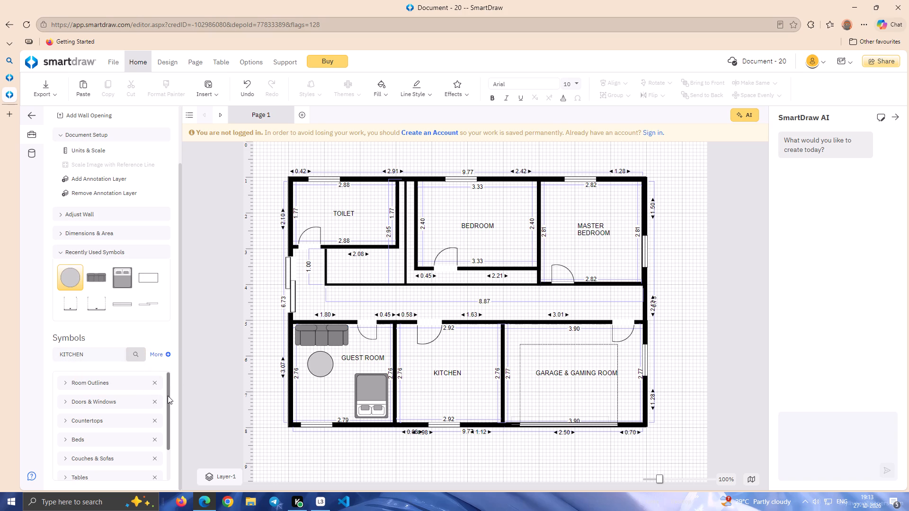
Place the Bain Marie with Hot Cupboard - 2 symbol against the kitchen's upper wall near its right corner, resized to about 0.98 wide by 0.41 high.
drag(168, 396, 169, 364)
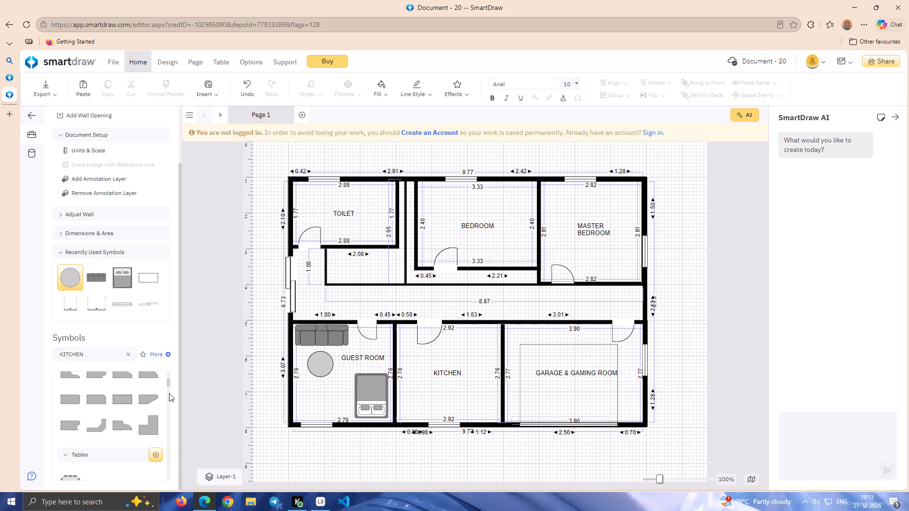
drag(168, 382, 169, 401)
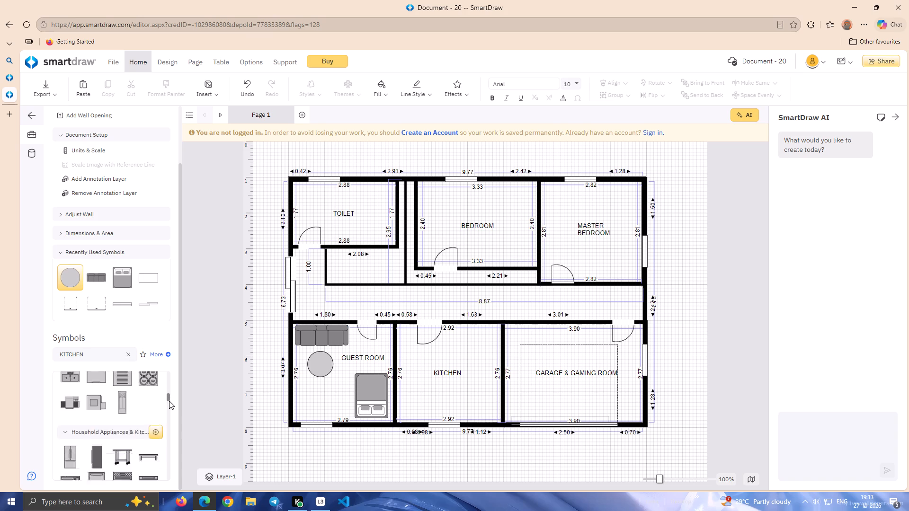
drag(169, 401, 169, 386)
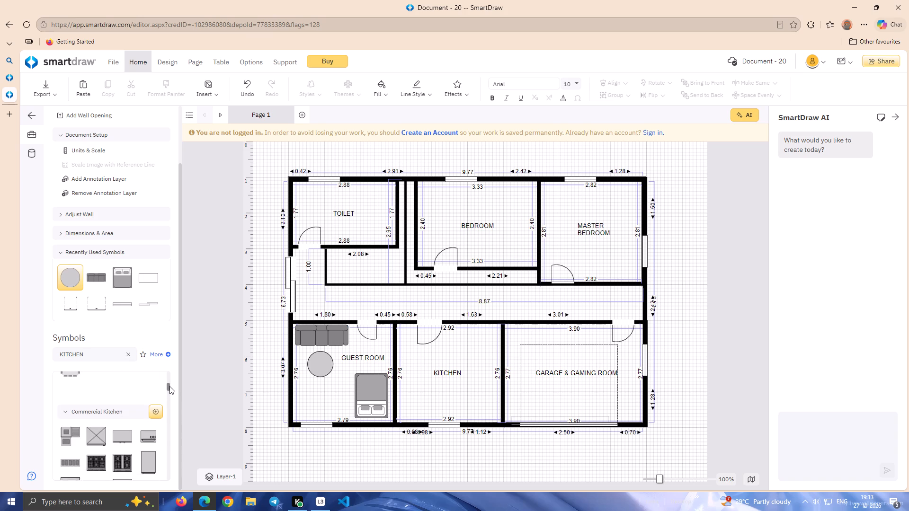
drag(169, 386, 169, 391)
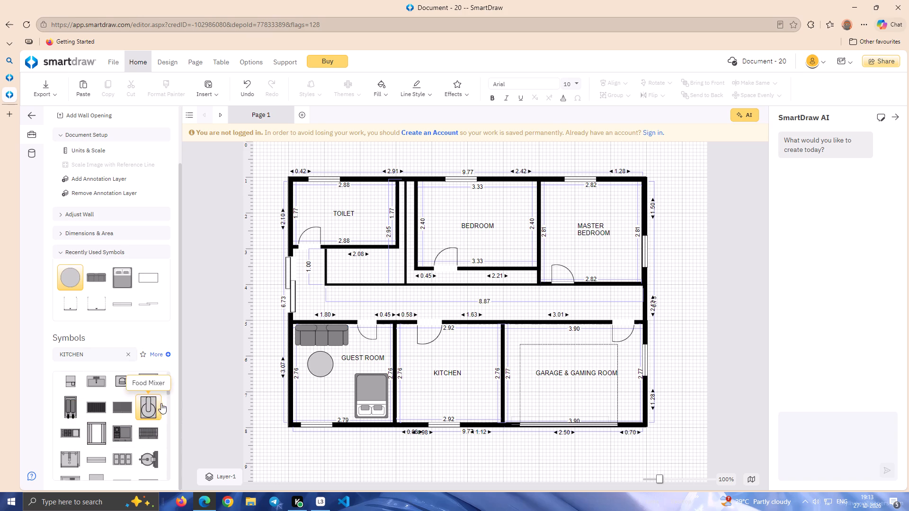
click(167, 390)
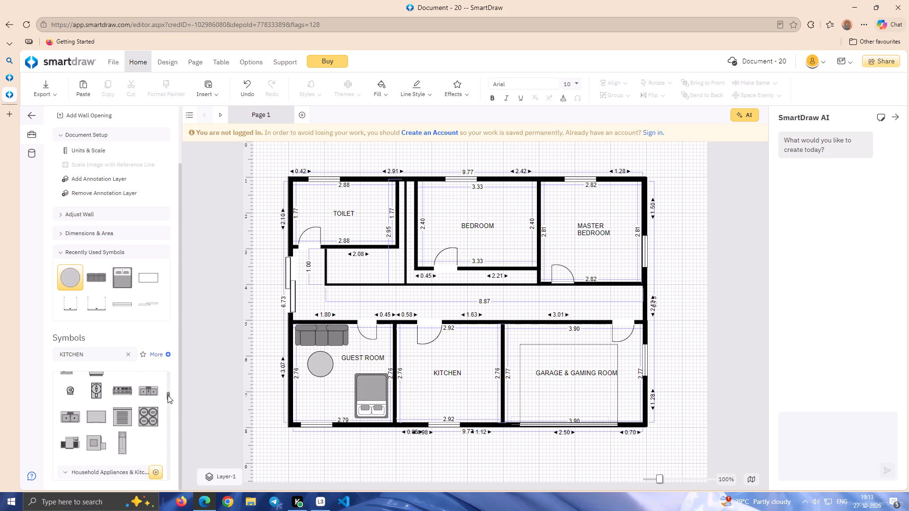
drag(129, 403, 130, 403)
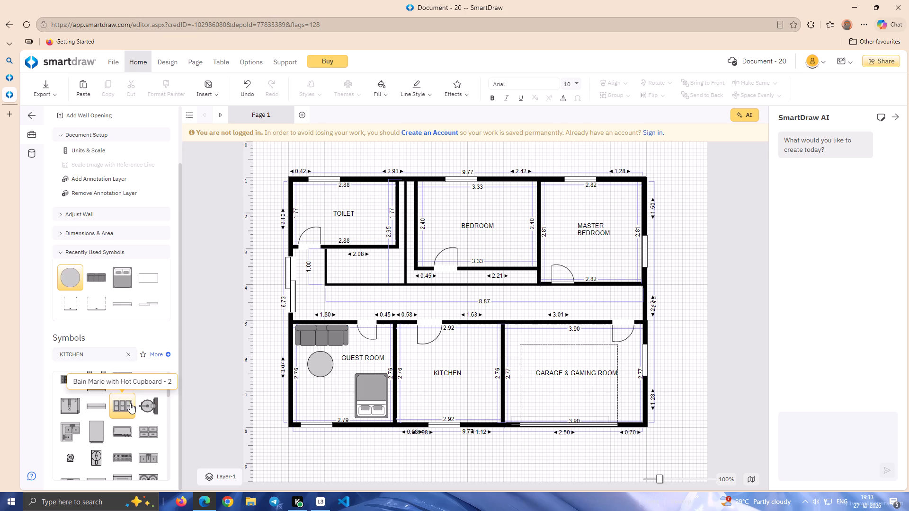
drag(130, 403, 455, 390)
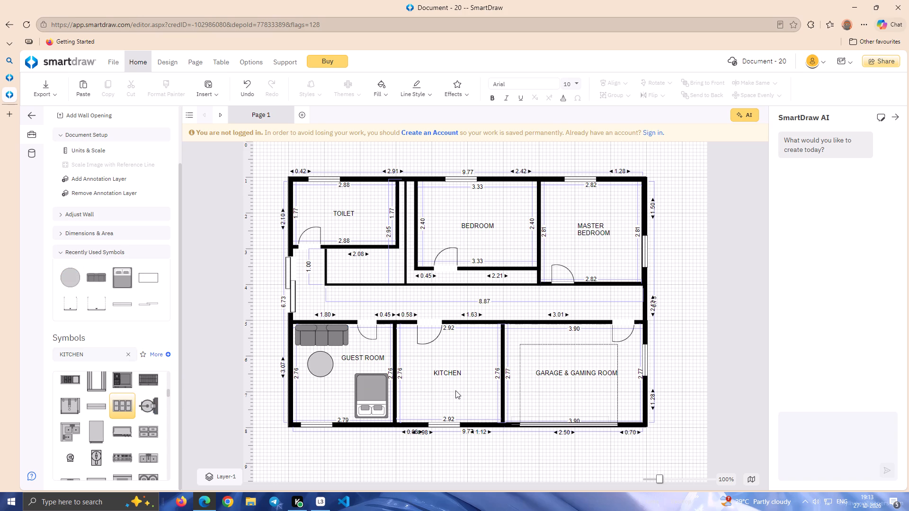
double_click(123, 410)
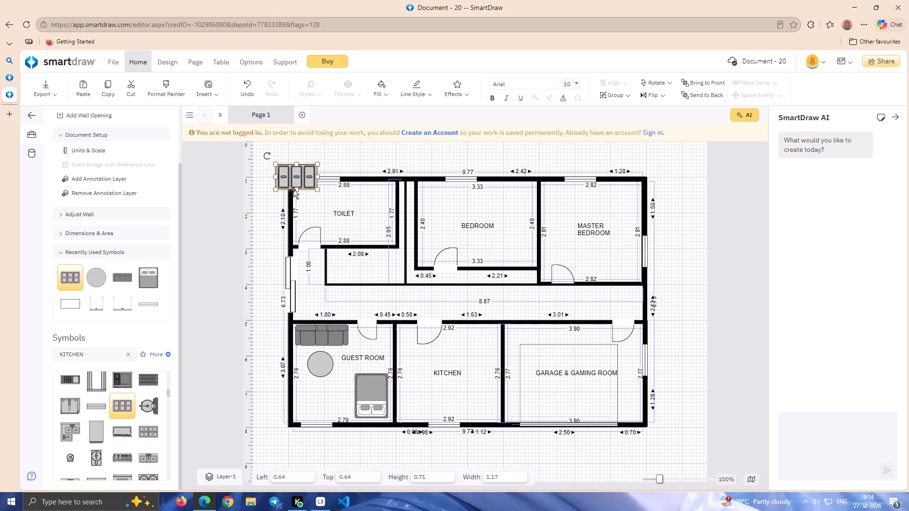
drag(301, 176, 476, 344)
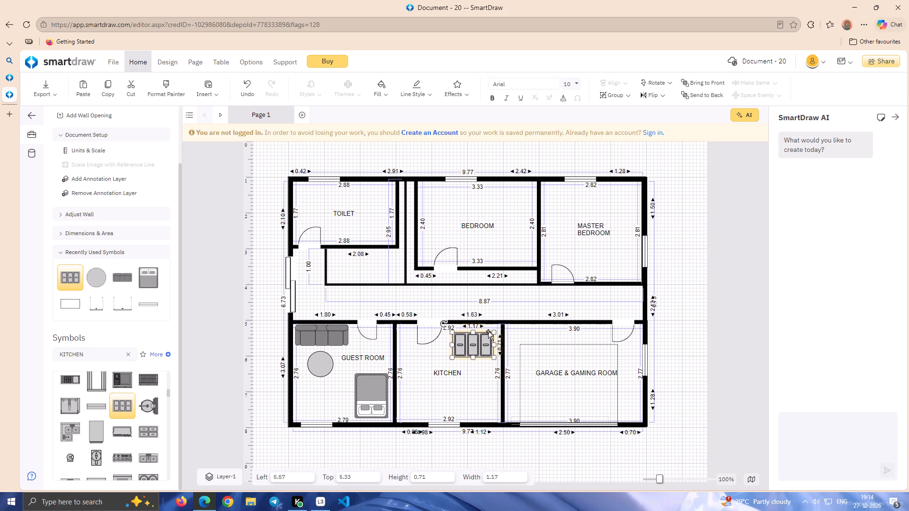
drag(495, 334, 487, 343)
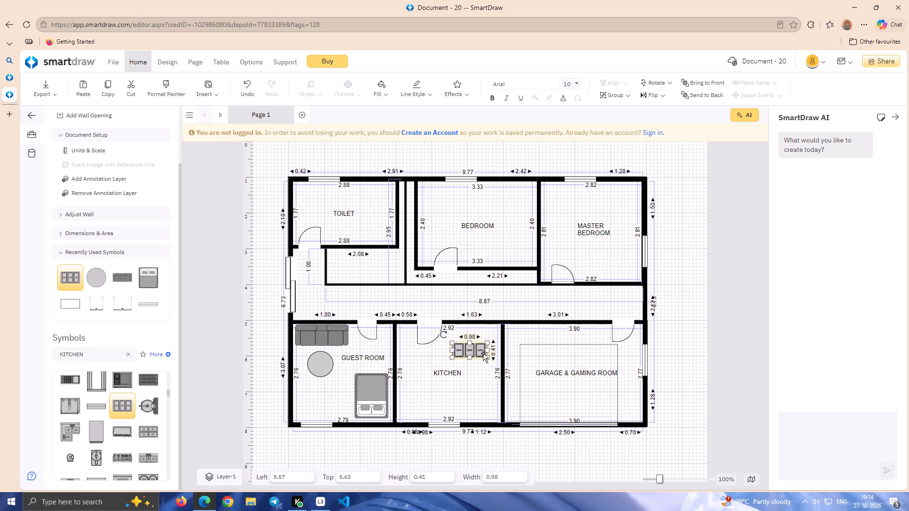
drag(483, 351, 489, 336)
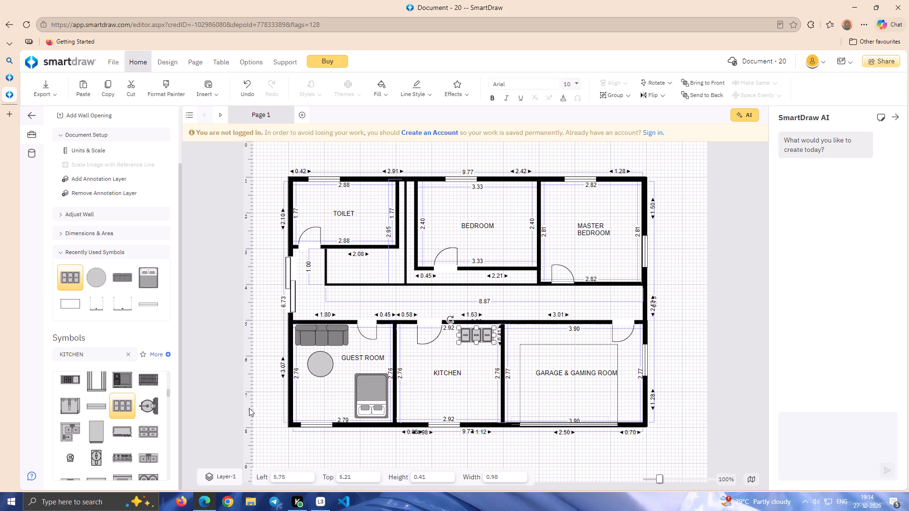
Place the Dishwasher / Compactor (side) symbol in the kitchen's lower-left corner, resized to about 0.59 wide by 0.62 high.
click(168, 396)
drag(168, 394, 168, 402)
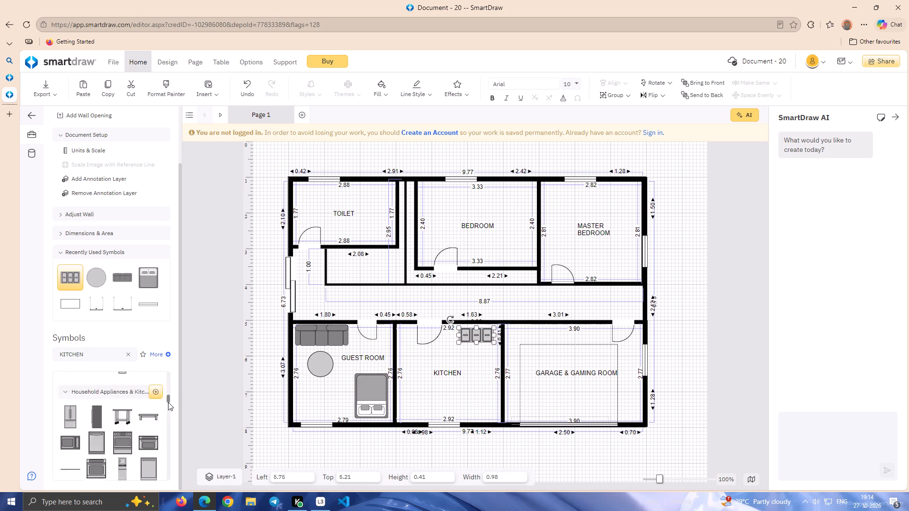
drag(168, 402, 168, 406)
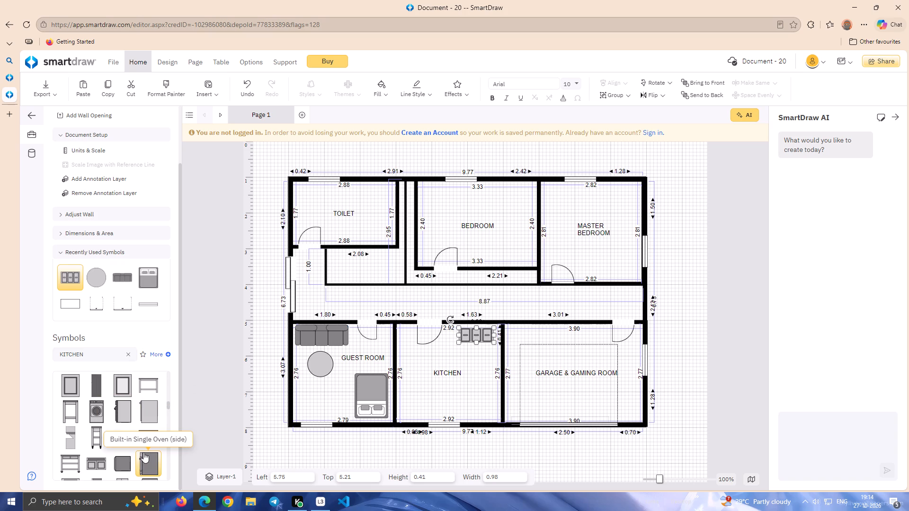
drag(147, 407, 421, 381)
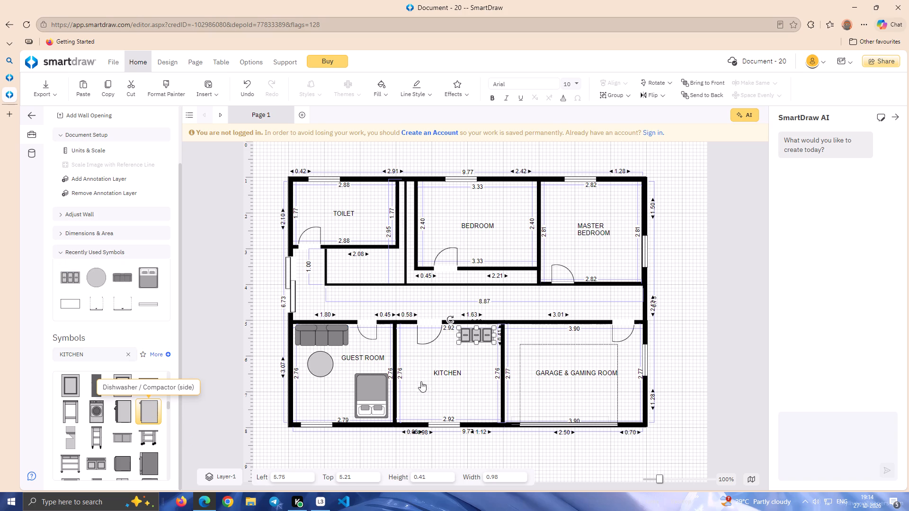
drag(421, 381, 428, 390)
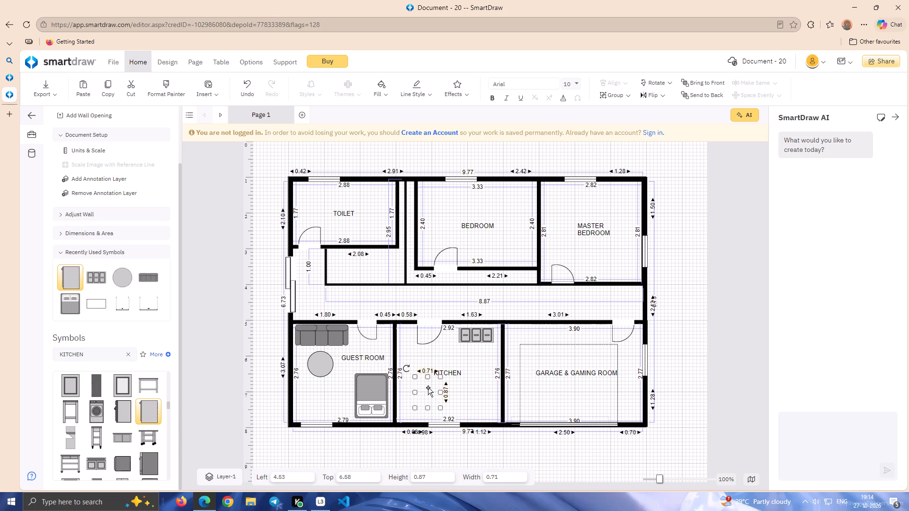
drag(440, 378, 436, 386)
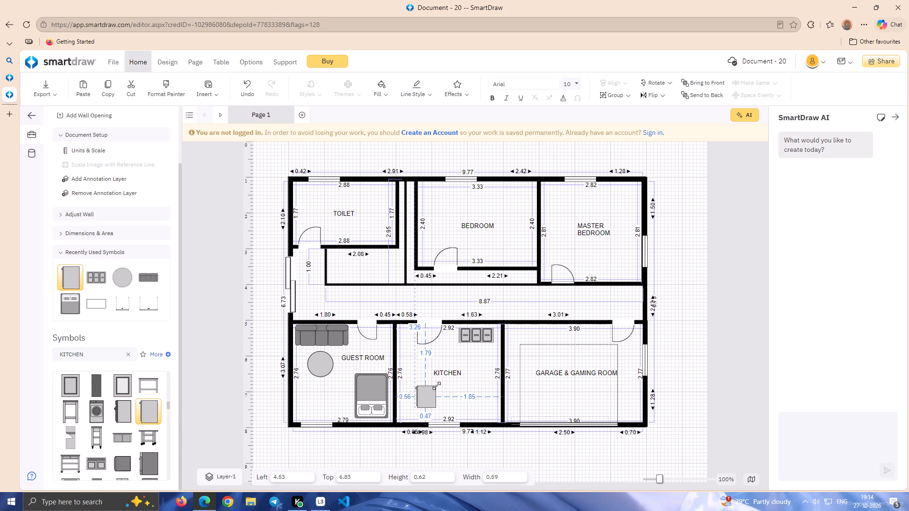
drag(428, 397, 412, 409)
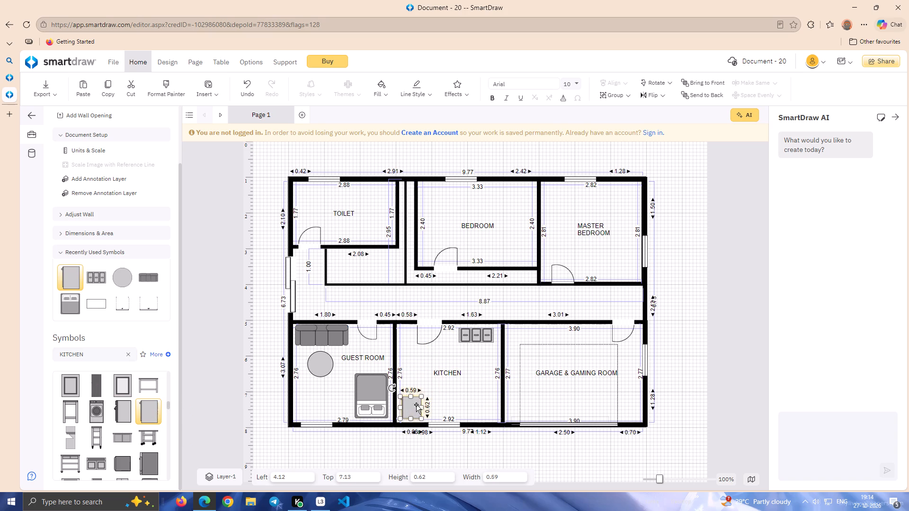
click(430, 393)
Look through the remaining kitchen symbol results, including sinks, Commercial Kitchen Elevation and Catering & Events, for further kitchen items.
drag(169, 404, 169, 405)
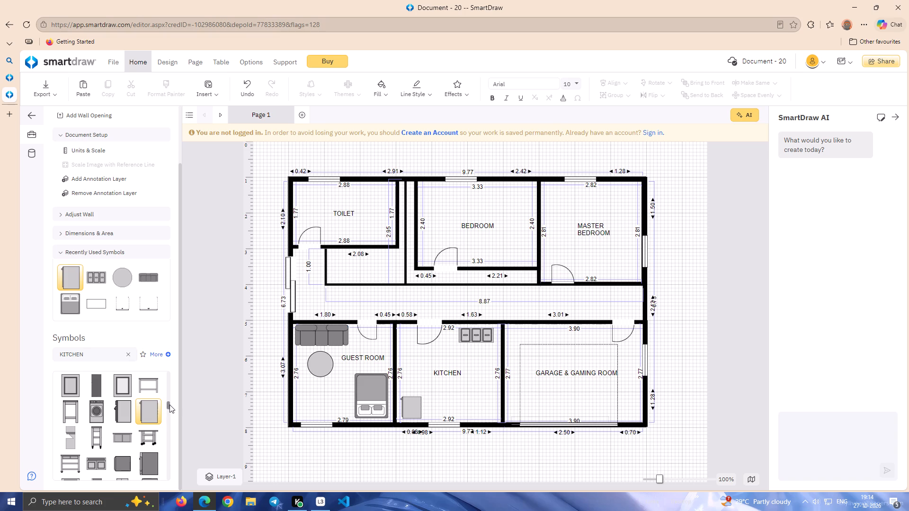
drag(169, 405, 169, 415)
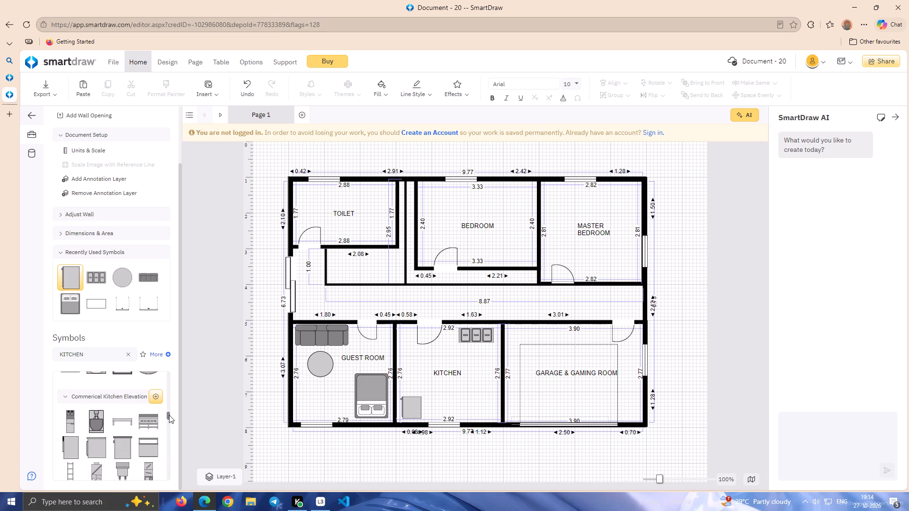
drag(169, 415, 169, 413)
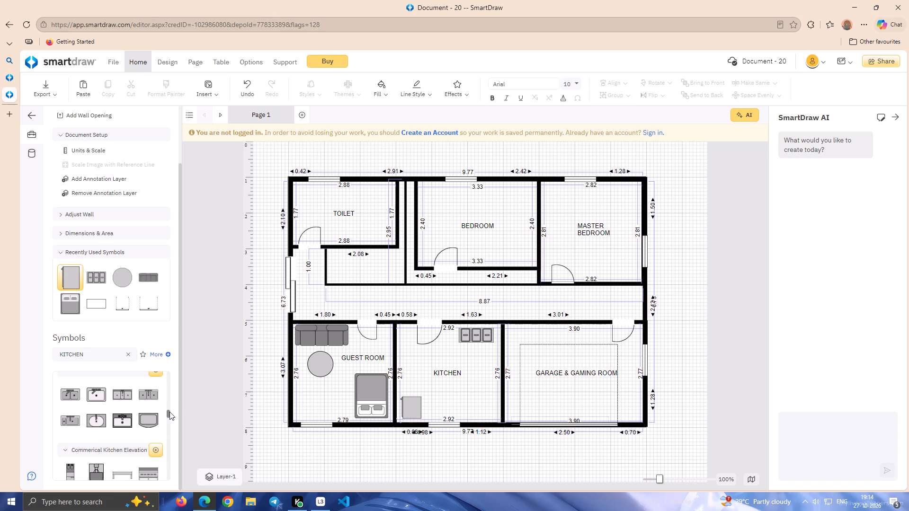
drag(169, 412, 169, 421)
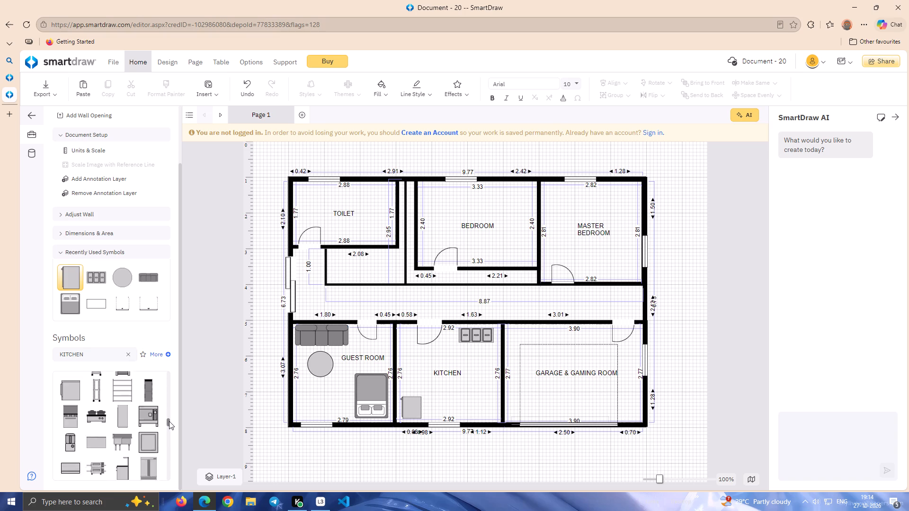
drag(169, 421, 169, 438)
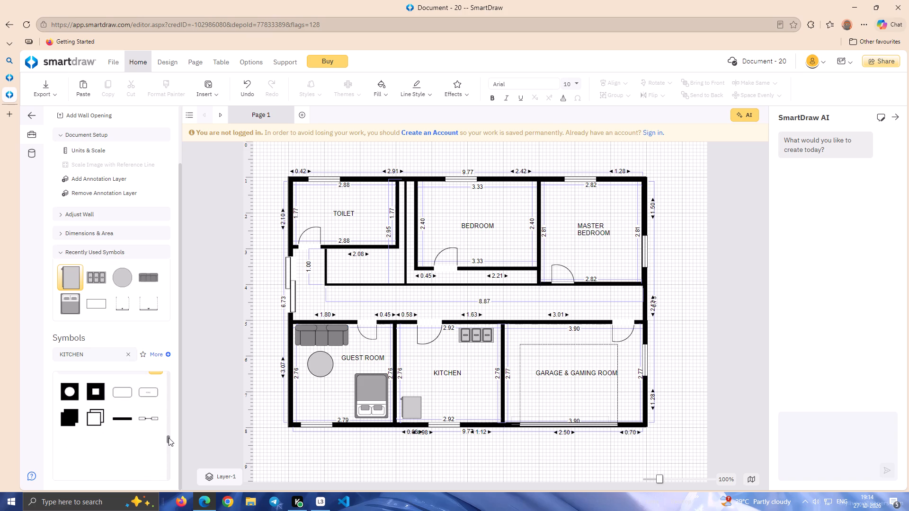
drag(169, 438, 165, 448)
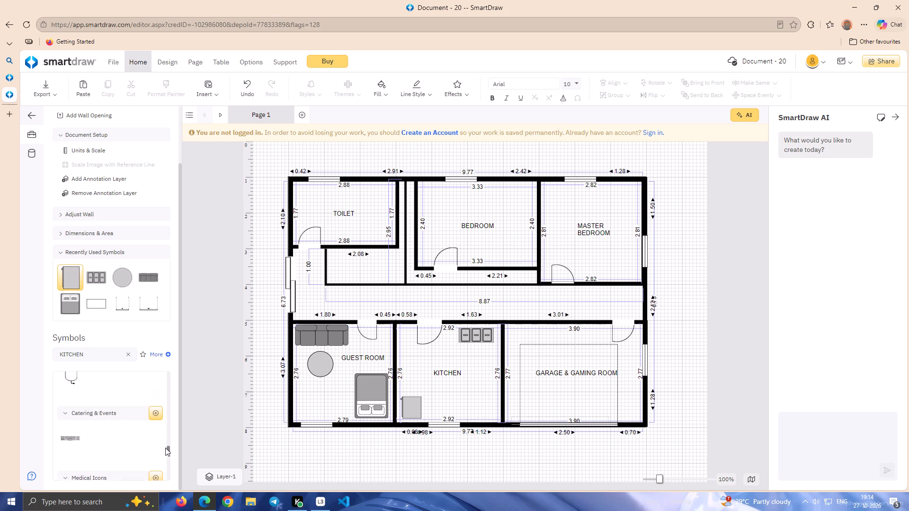
drag(165, 448, 165, 412)
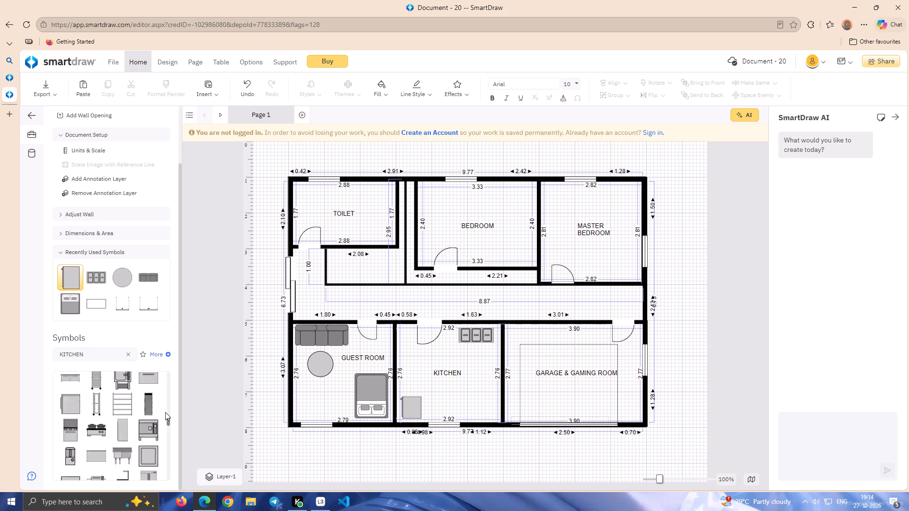
drag(165, 412, 165, 360)
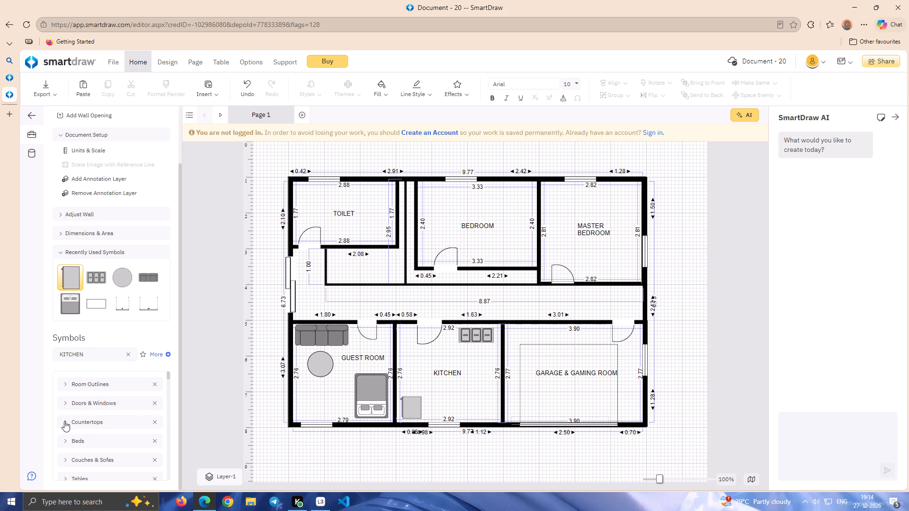
Place an angled corner counter from the Countertops category in the kitchen's lower-right corner, resized to about 1.55 wide by 1.07 high.
click(64, 422)
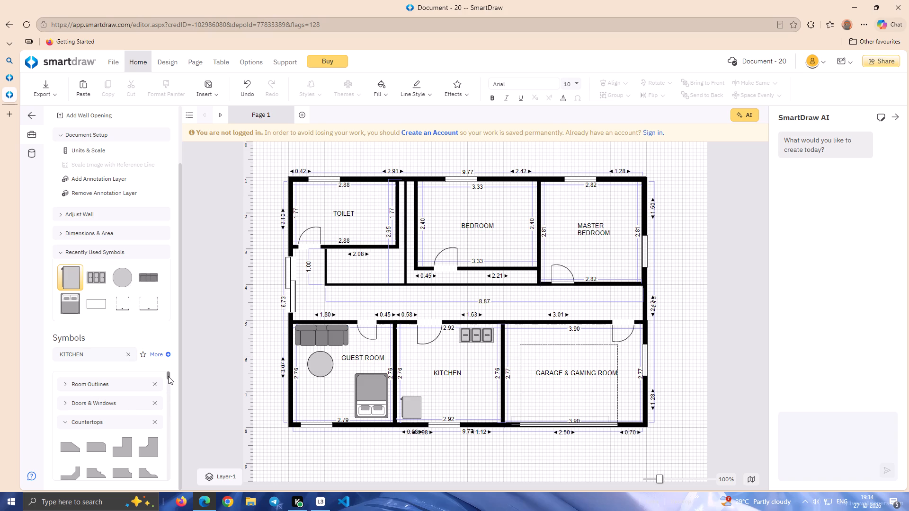
click(168, 376)
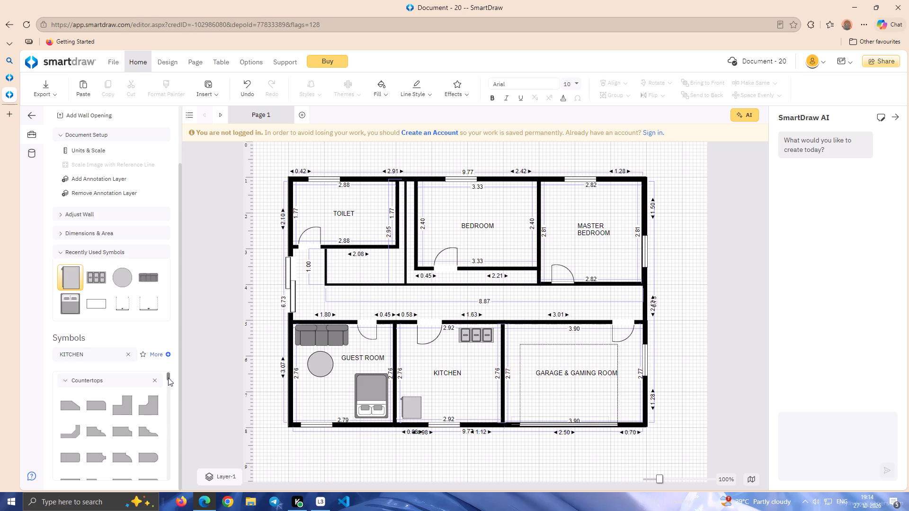
drag(66, 433, 421, 406)
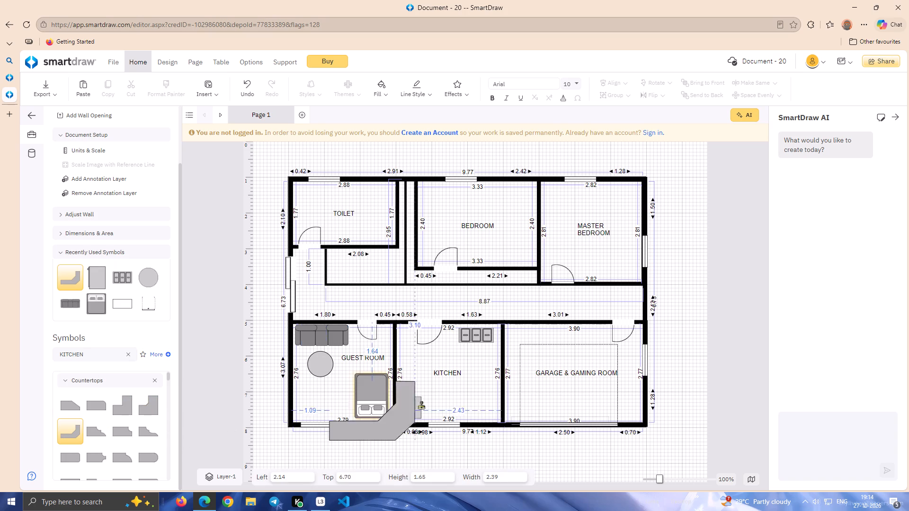
drag(421, 406, 453, 399)
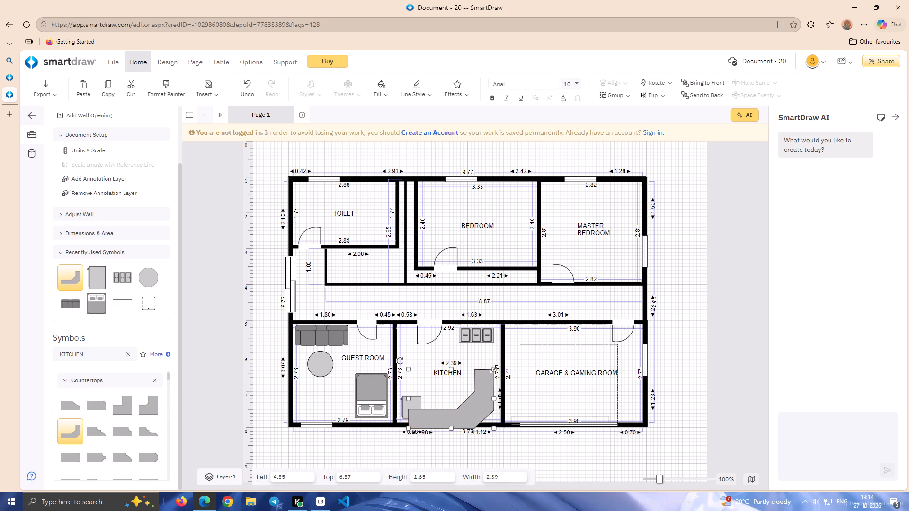
drag(494, 369, 467, 389)
drag(456, 418, 472, 411)
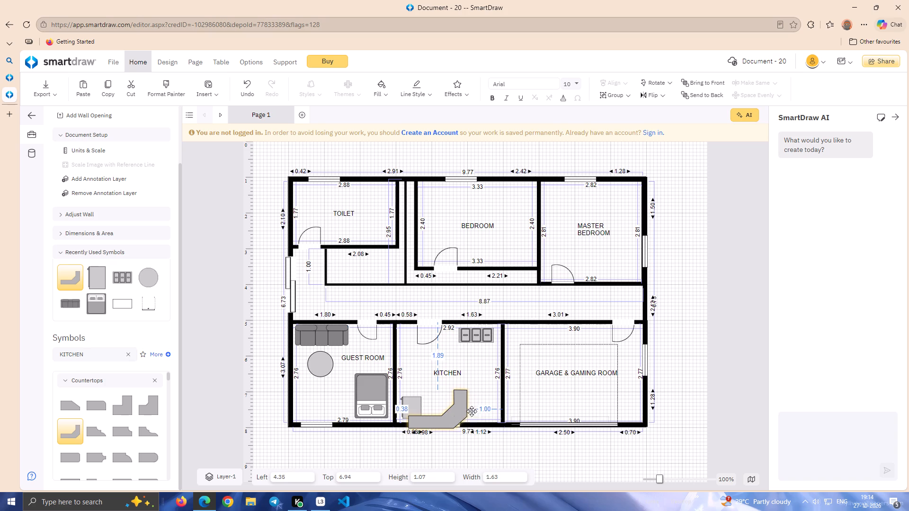
drag(472, 411, 489, 412)
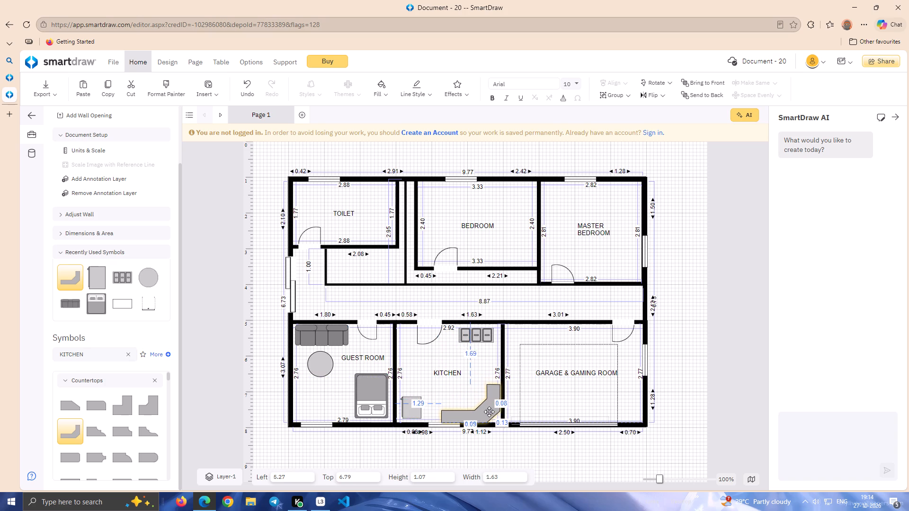
drag(489, 412, 490, 413)
click(442, 421)
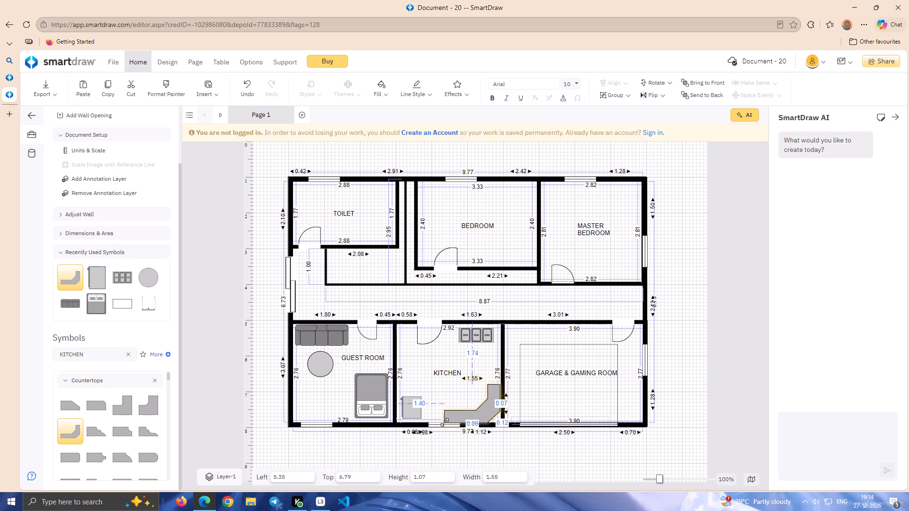
click(444, 381)
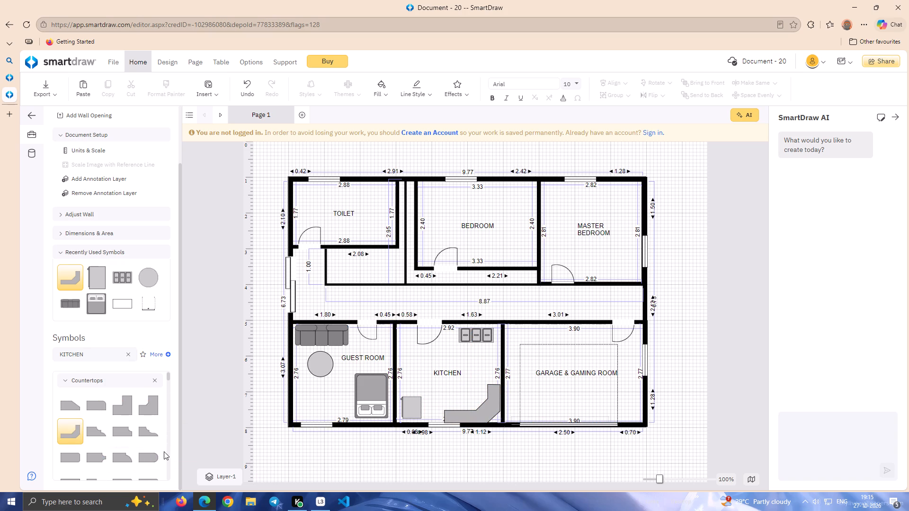
Add a second angled corner counter to the kitchen, rotated a quarter turn counter-clockwise and resized to about 1.55 across by 1.45 deep.
click(169, 379)
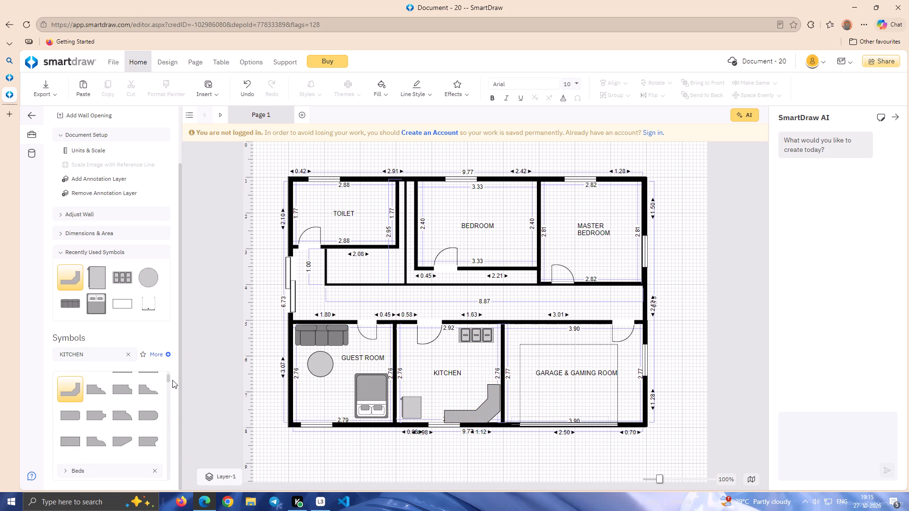
drag(72, 389, 411, 379)
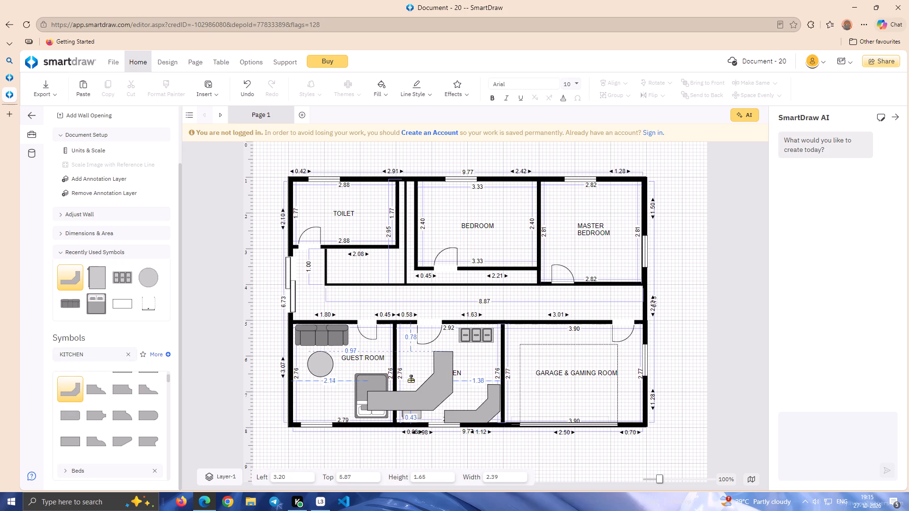
drag(411, 379, 411, 379)
drag(357, 344, 466, 407)
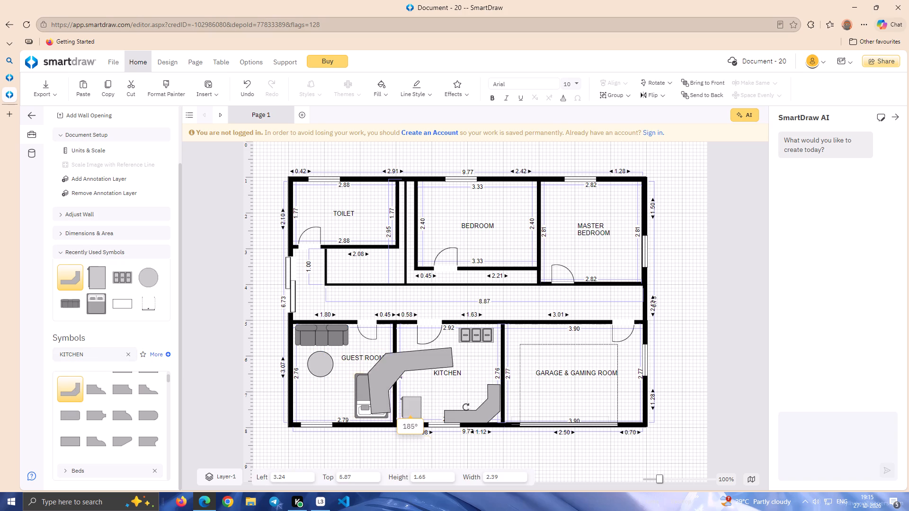
drag(466, 407, 368, 423)
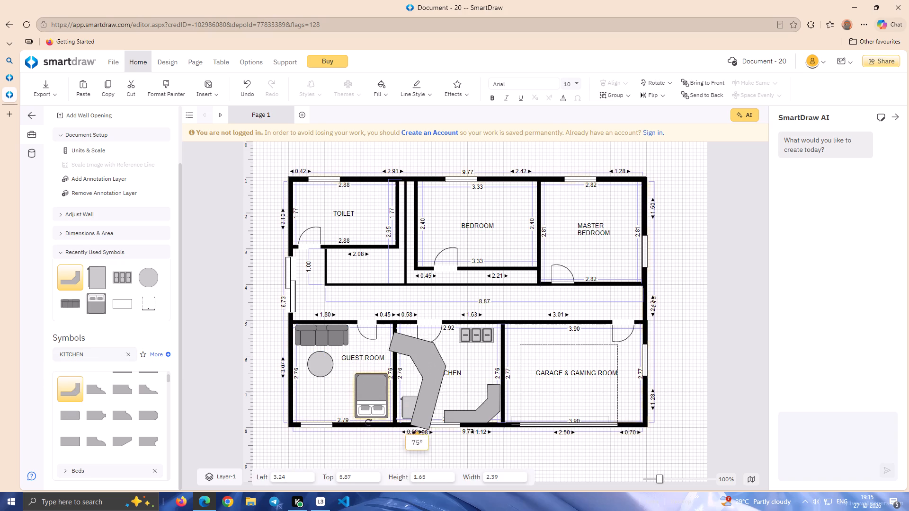
drag(368, 423, 380, 425)
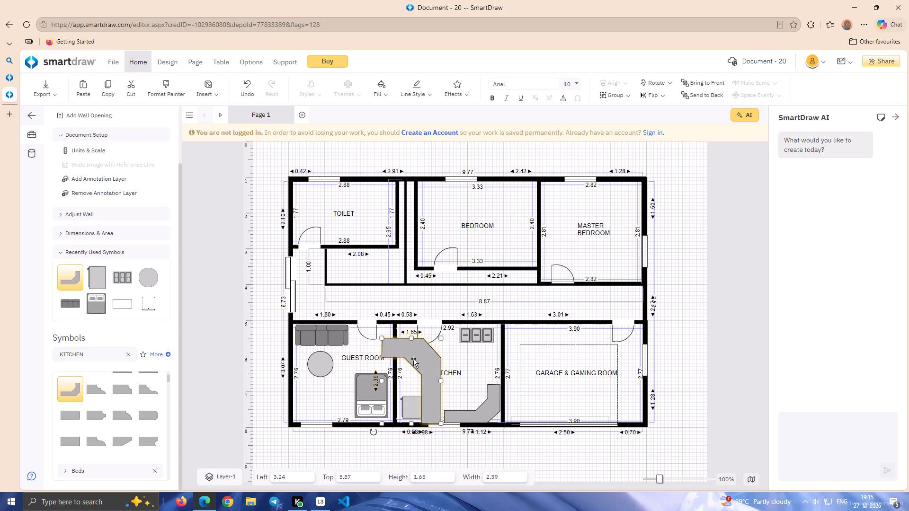
drag(442, 338, 439, 376)
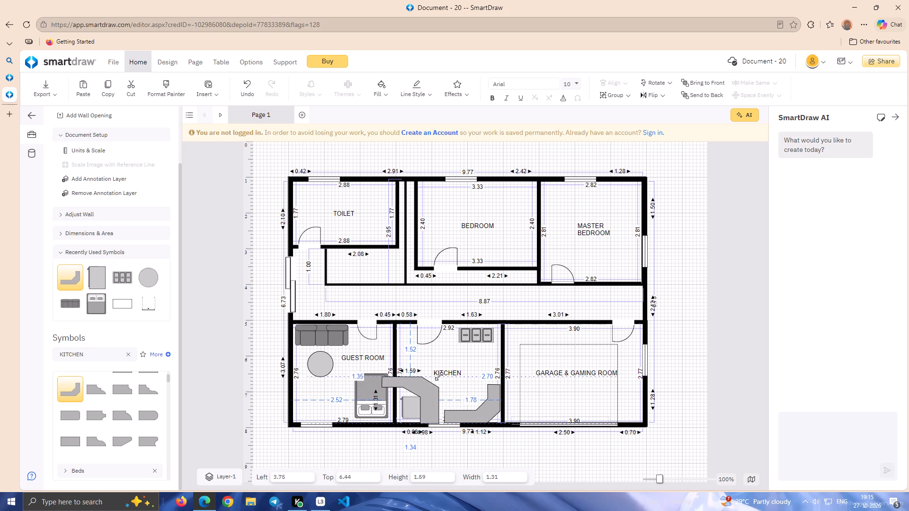
drag(439, 376, 437, 372)
drag(431, 398, 472, 378)
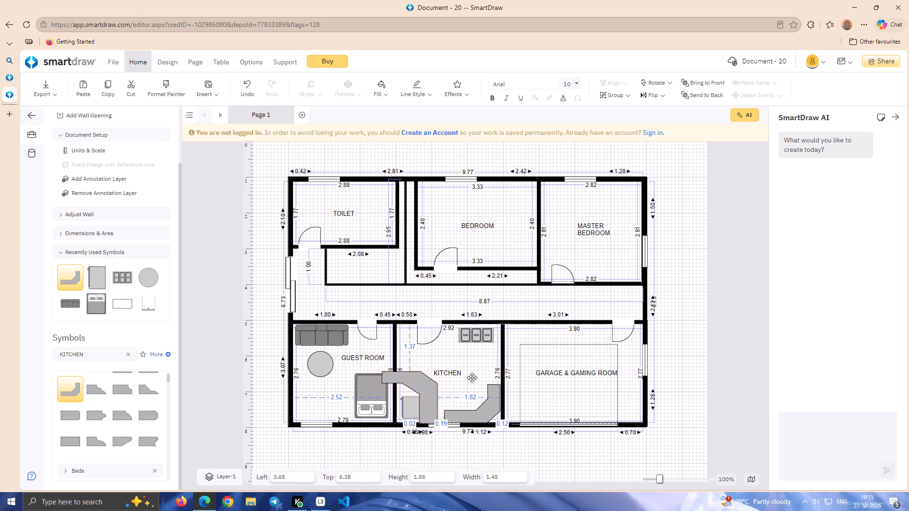
drag(472, 378, 472, 377)
Move the Bain Marie symbol from the kitchen's upper wall out into the corridor above it.
drag(476, 340, 480, 316)
Move the rotated counter towards the kitchen's upper-right corner and shrink it to about 1.09 across by 1.33 deep.
drag(471, 387, 491, 363)
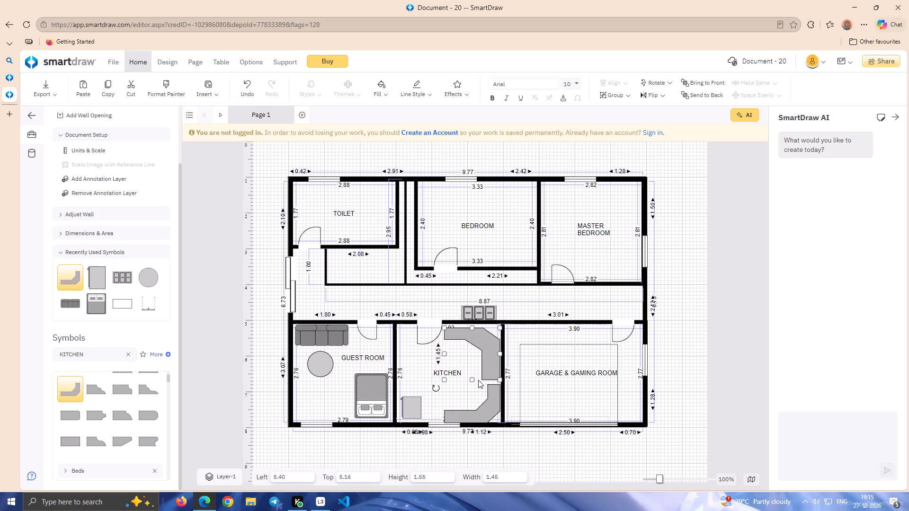
drag(474, 379, 479, 381)
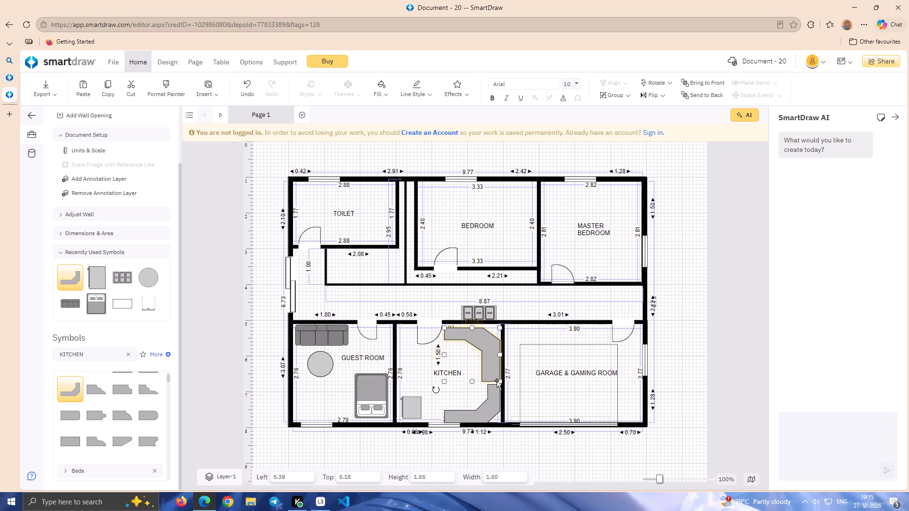
drag(499, 380, 483, 379)
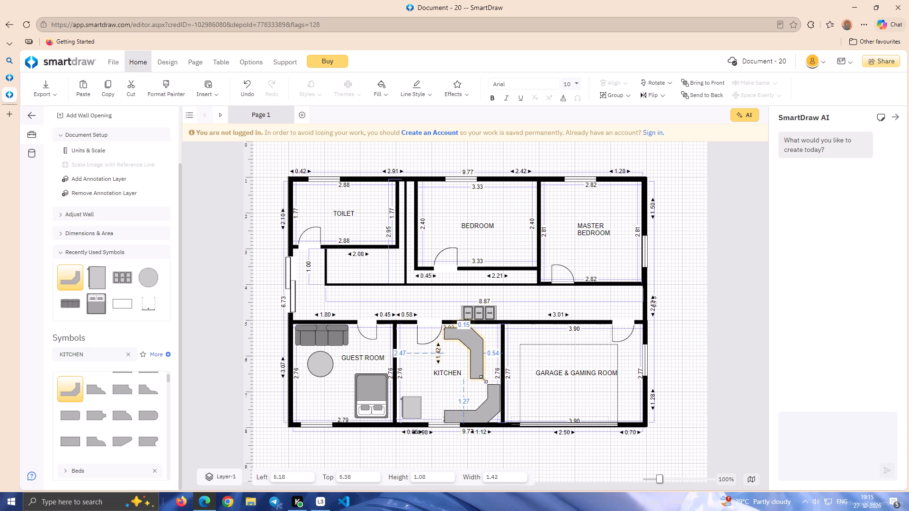
drag(483, 379, 487, 378)
drag(485, 373, 497, 379)
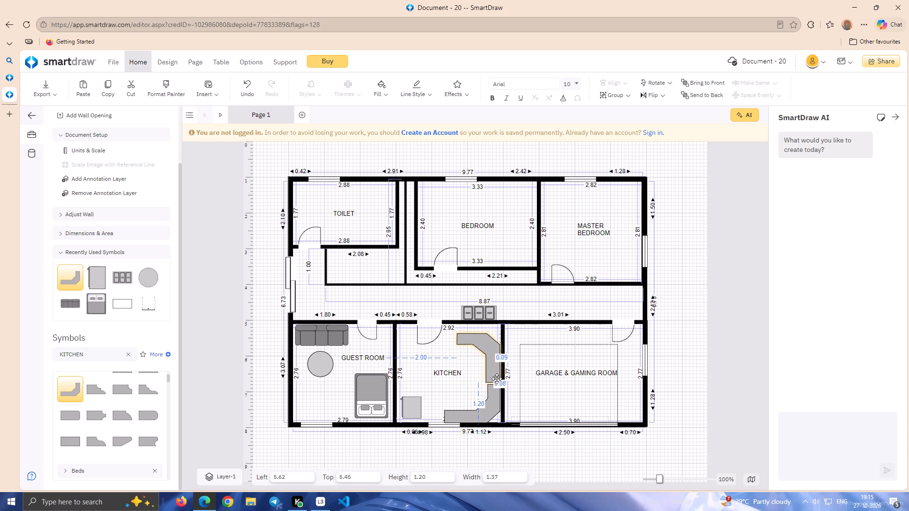
drag(497, 379, 498, 382)
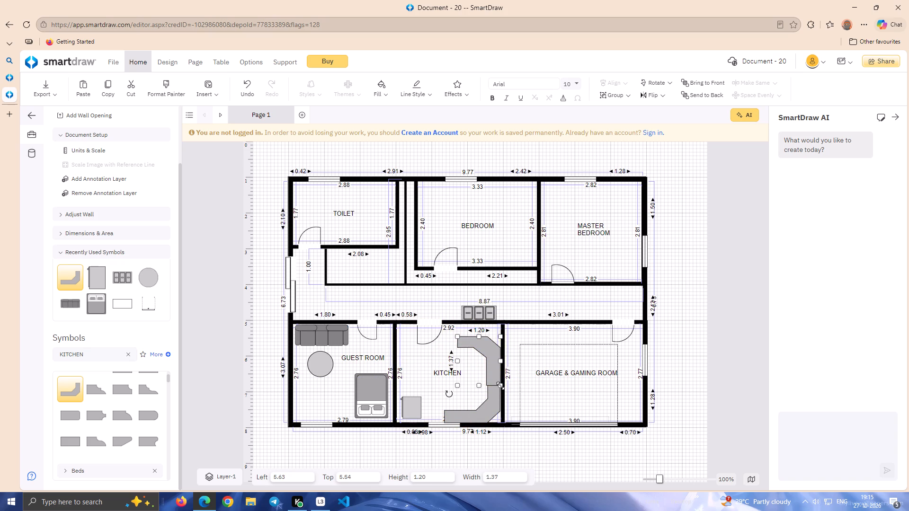
drag(500, 386, 497, 384)
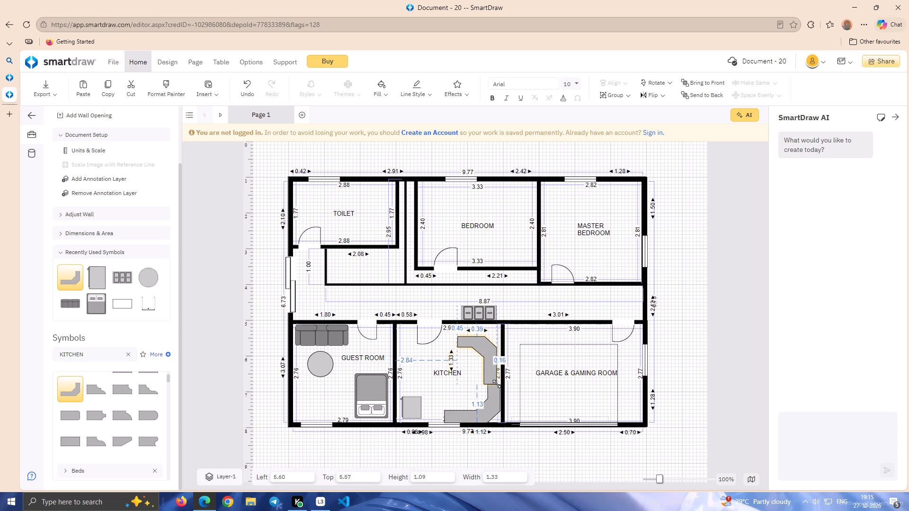
drag(497, 384, 496, 384)
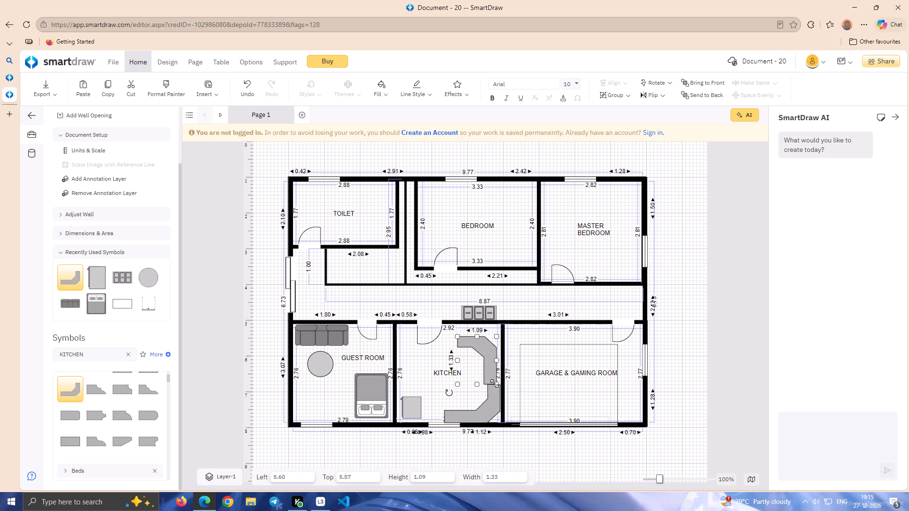
Align the upper counter with the kitchen's right wall and the lower counter's top end, at about left 5.70 and top 5.57.
click(490, 378)
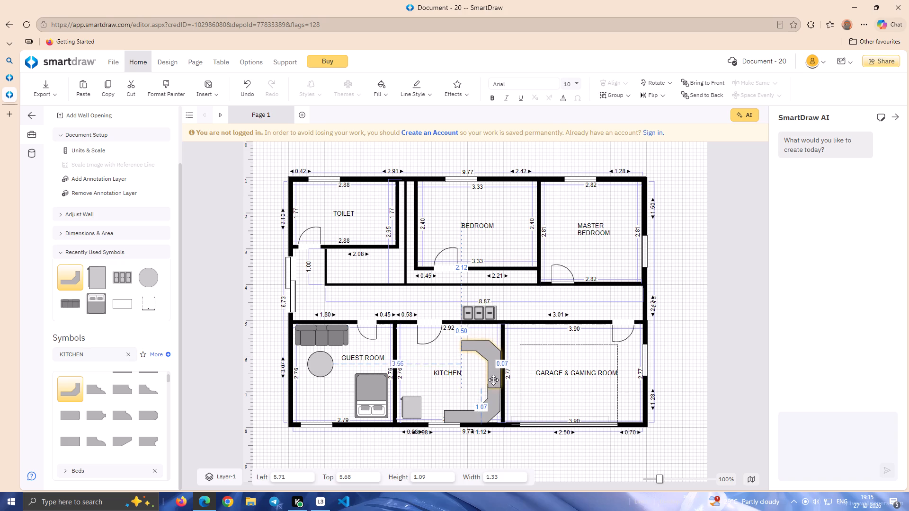
key(Up)
key(Up)
key(Up)
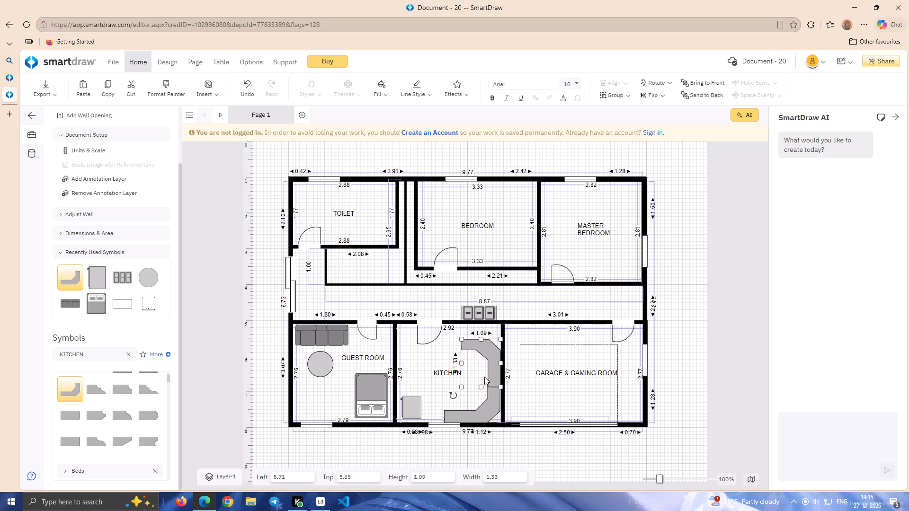
key(Up)
key(Up)
key(Up)
key(Up)
key(Up)
key(Up)
key(Up)
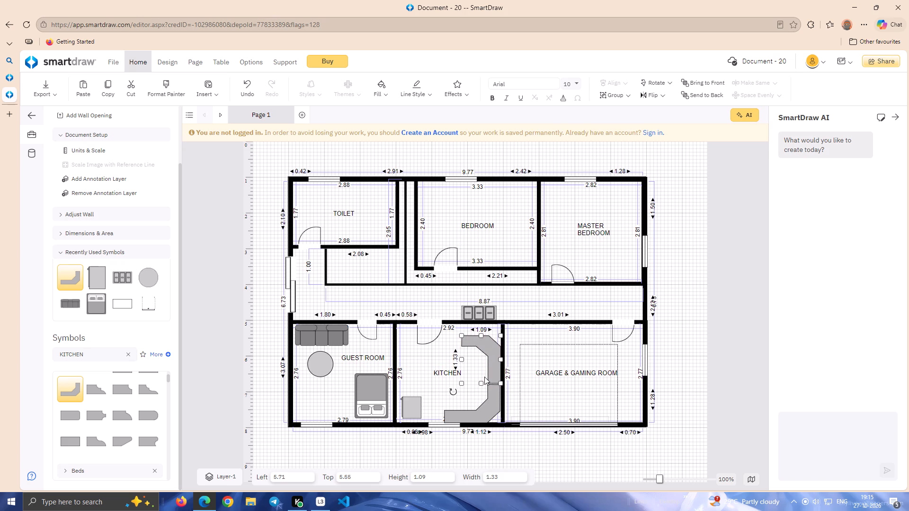
key(Up)
key(Down)
key(Down)
key(Left)
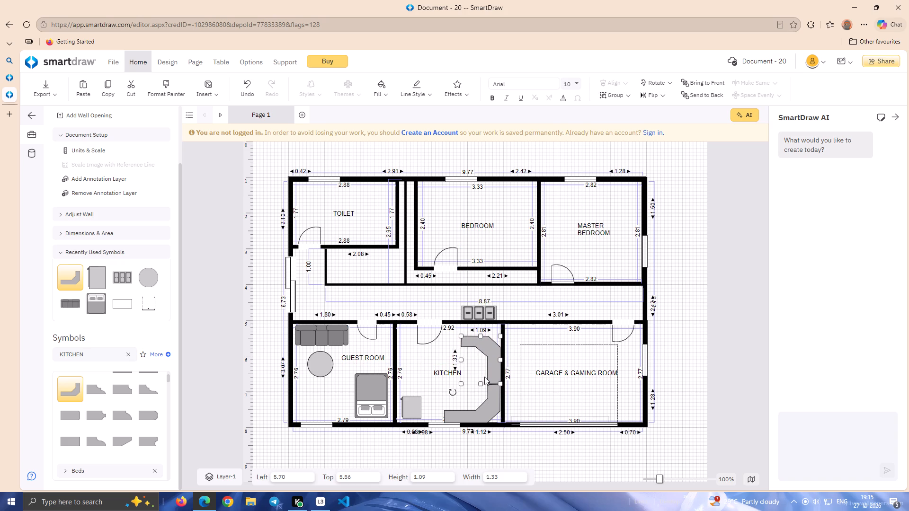
click(461, 369)
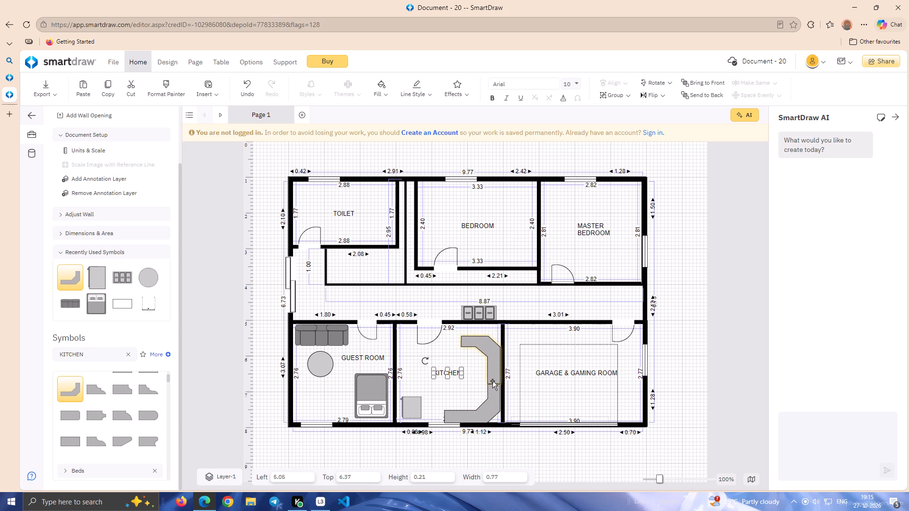
click(492, 381)
key(Down)
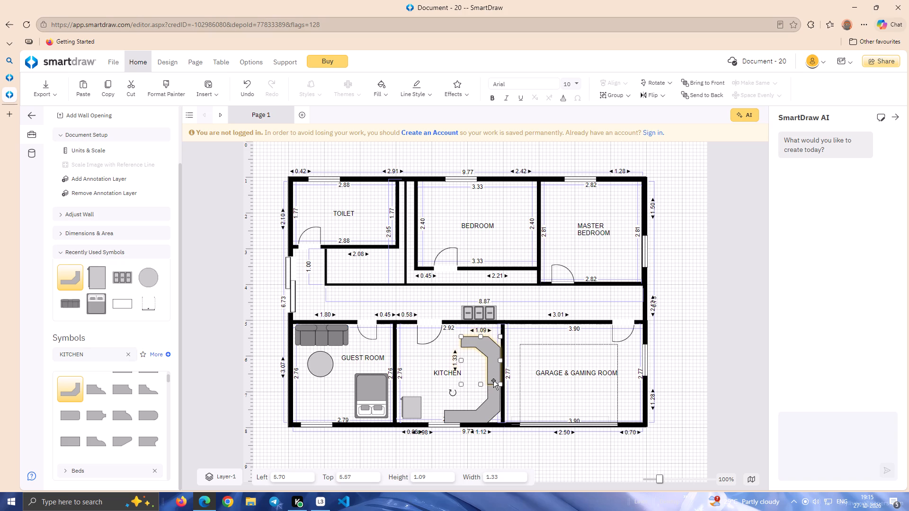
click(520, 329)
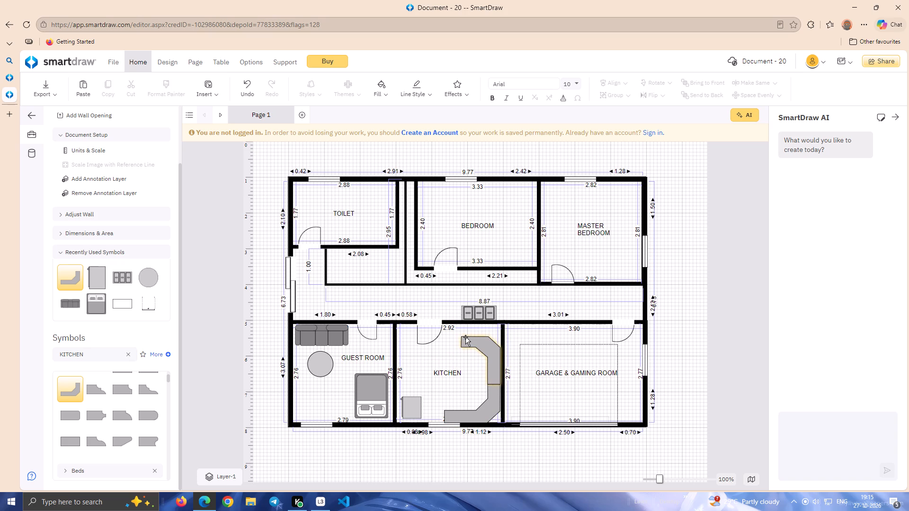
click(465, 337)
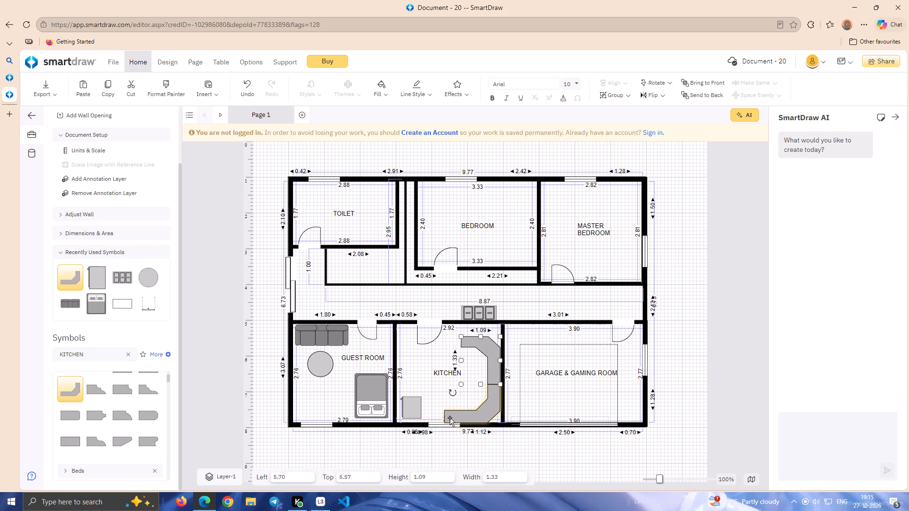
click(453, 389)
click(433, 390)
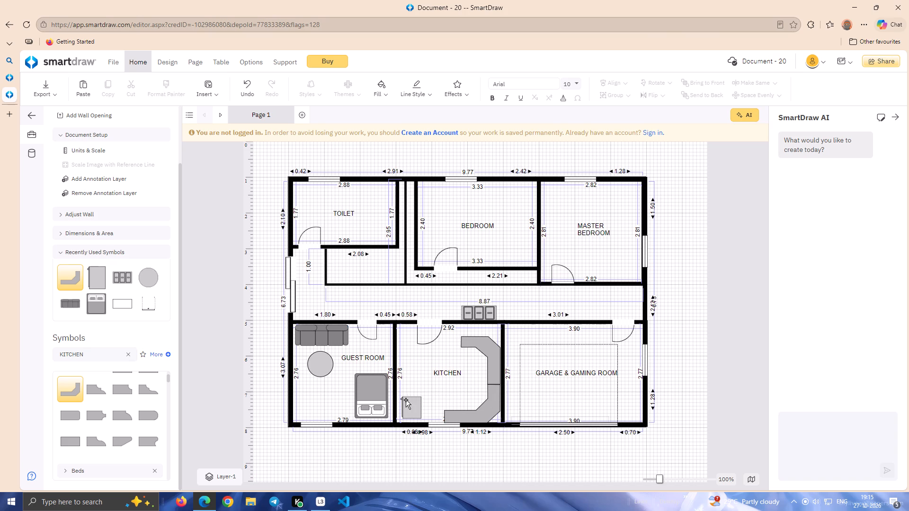
Look through the KITCHEN symbol search results for sinks, appliances and other fixtures suitable for the kitchen.
click(167, 380)
click(65, 406)
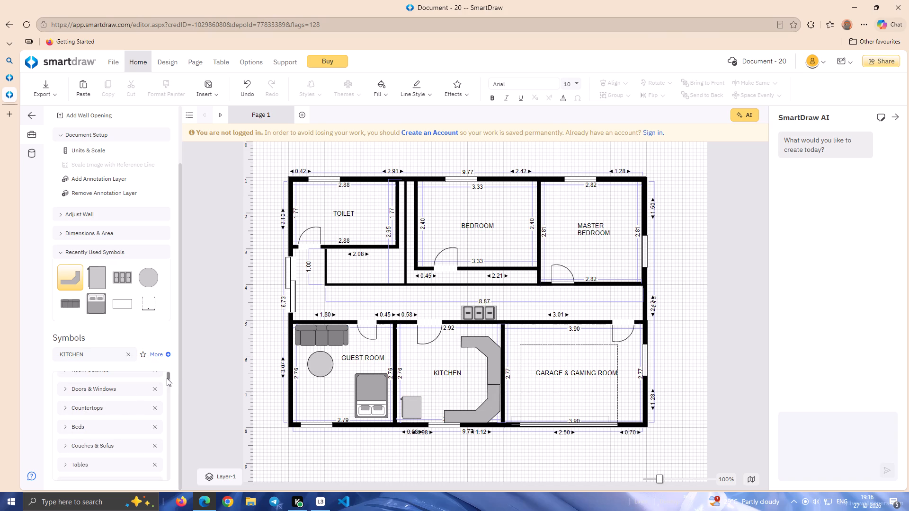
drag(166, 377, 166, 383)
drag(169, 378, 171, 395)
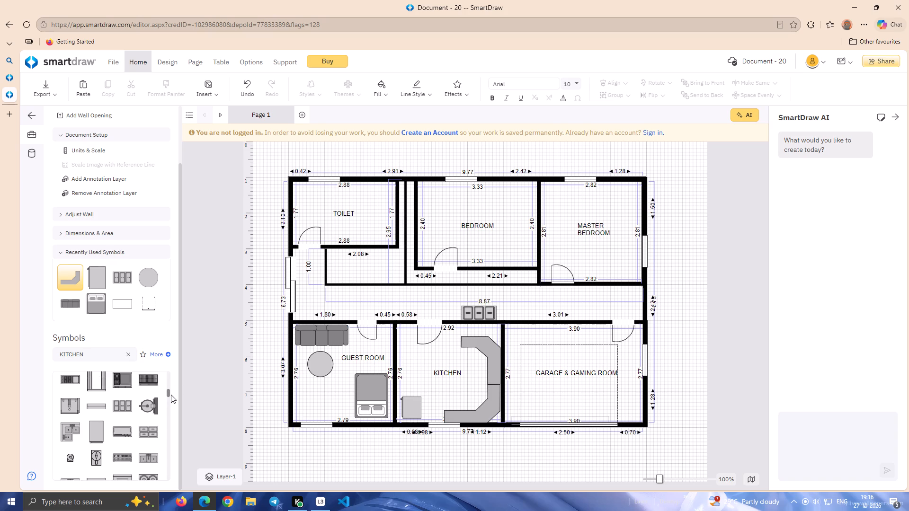
drag(171, 395, 170, 432)
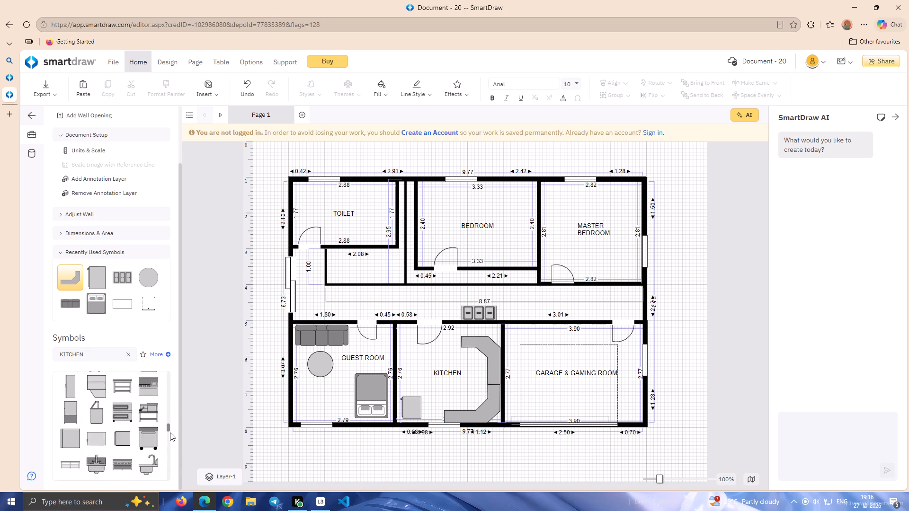
drag(170, 432, 169, 451)
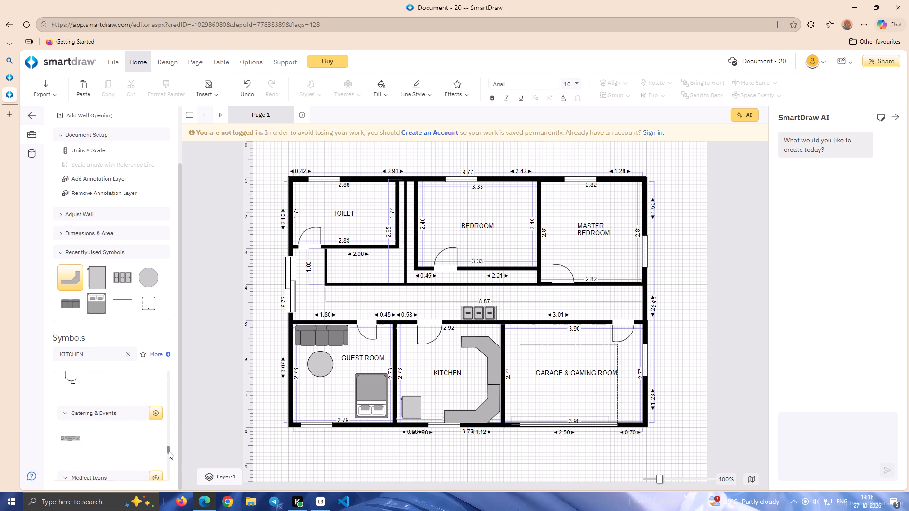
drag(169, 451, 169, 424)
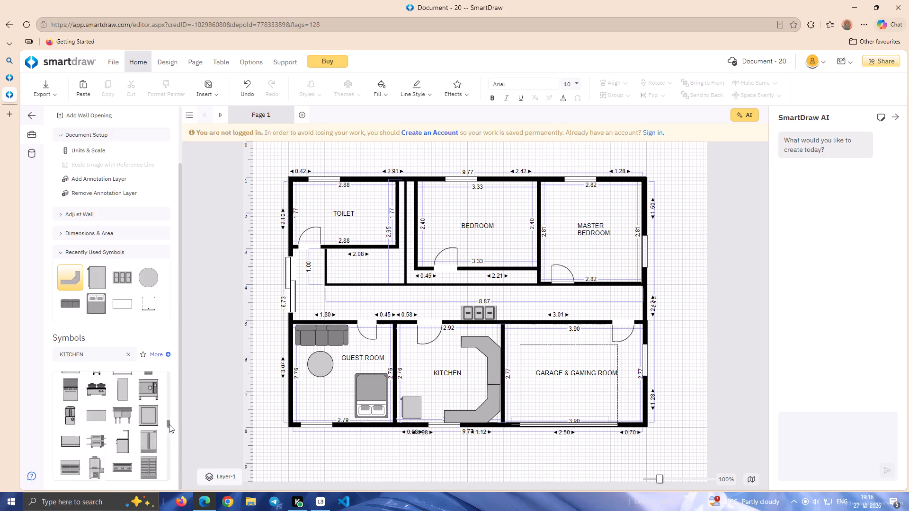
drag(169, 424, 169, 416)
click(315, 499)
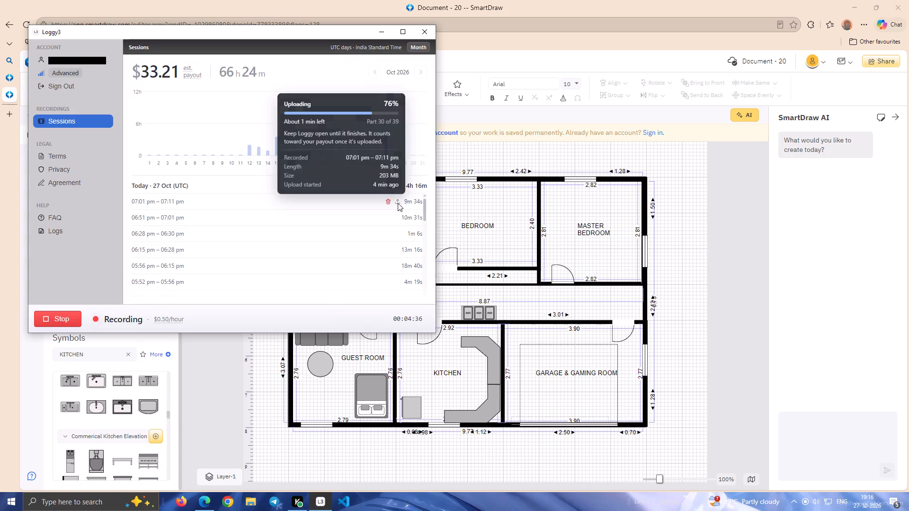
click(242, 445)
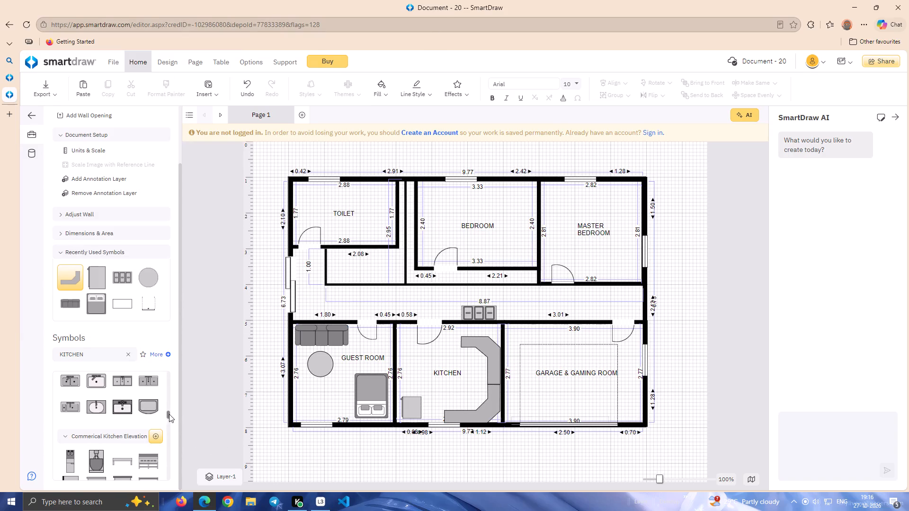
Examine the kitchen appliance symbols in the KITCHEN search results for a fixture to place in the kitchen.
drag(170, 413, 172, 407)
drag(168, 413, 170, 407)
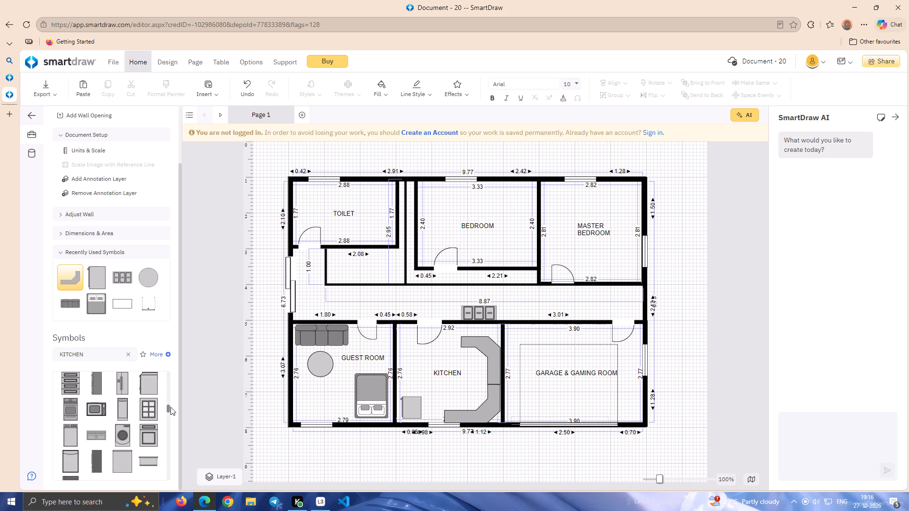
drag(170, 407, 171, 406)
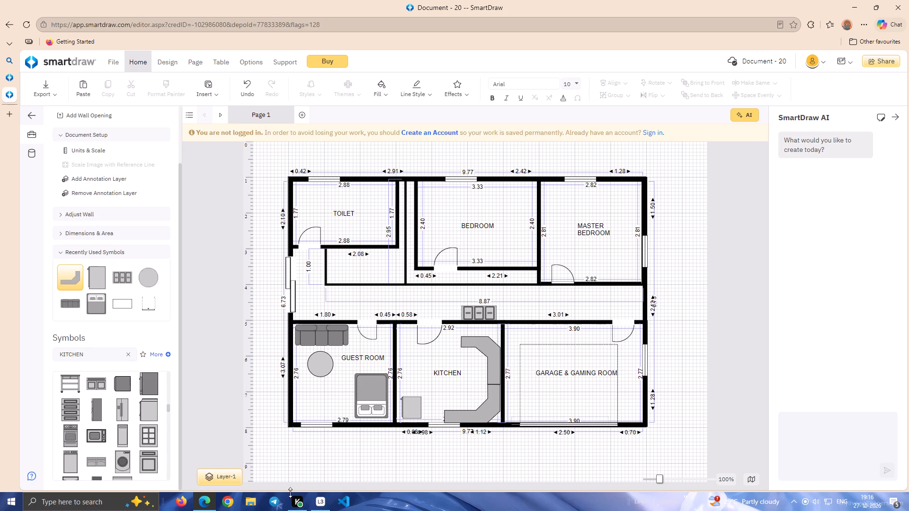
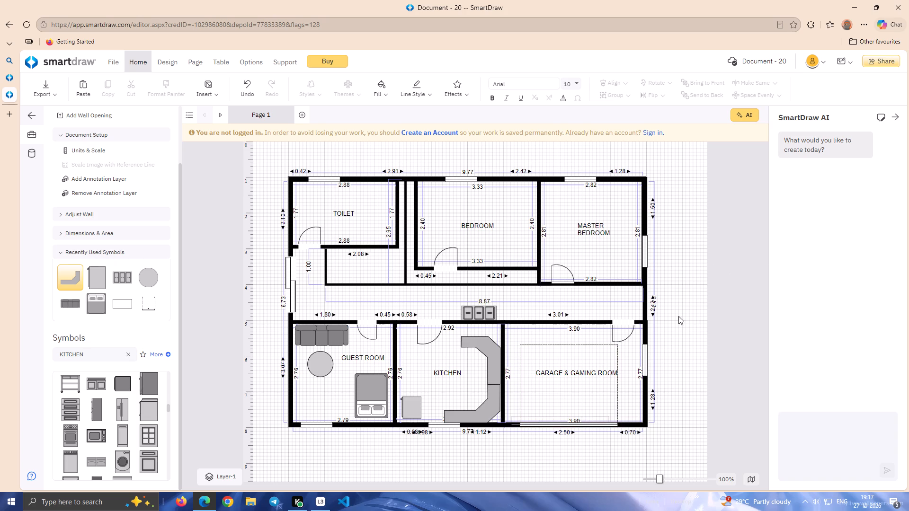
Flip the garage, bedroom and toilet doors horizontally so each one hinges on its opposite side.
click(620, 326)
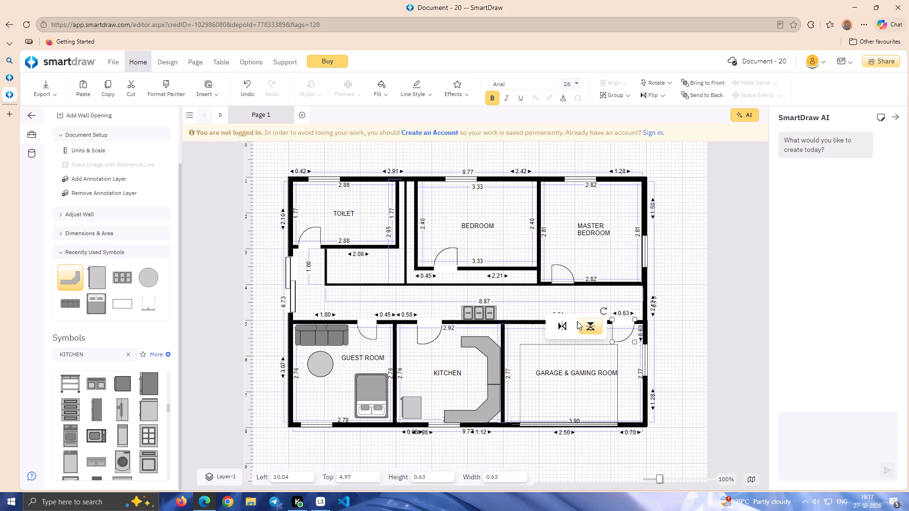
click(568, 321)
click(609, 290)
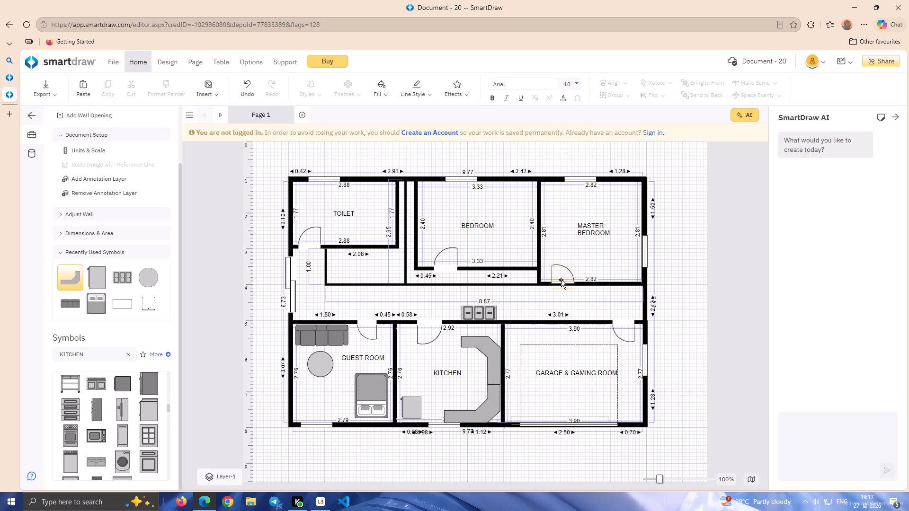
click(445, 265)
click(485, 251)
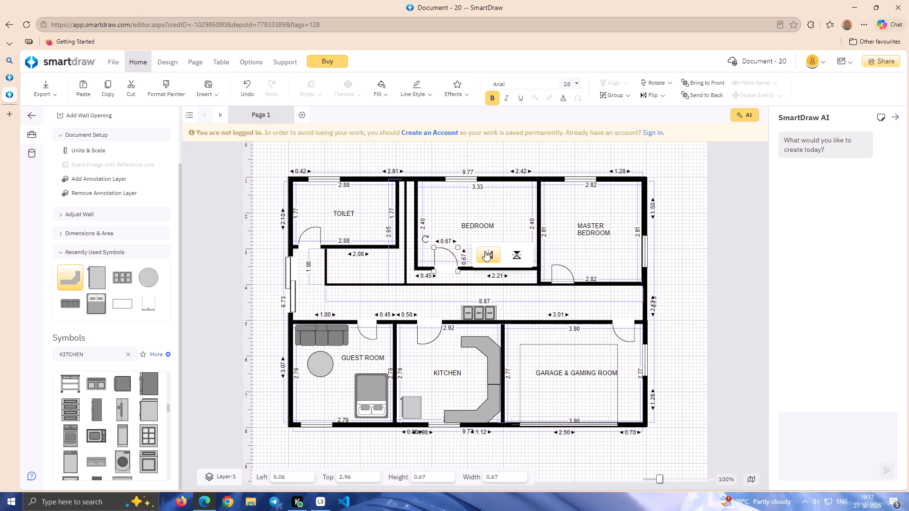
click(434, 224)
click(309, 246)
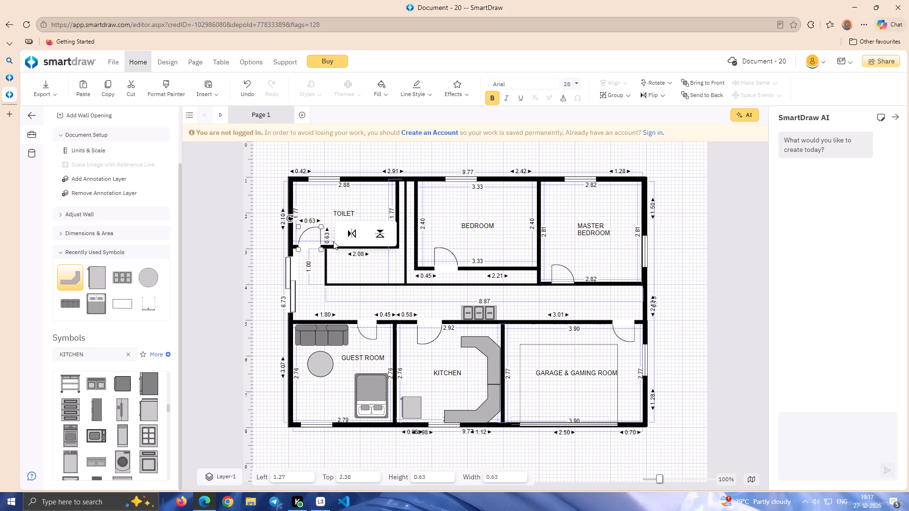
click(348, 235)
click(330, 215)
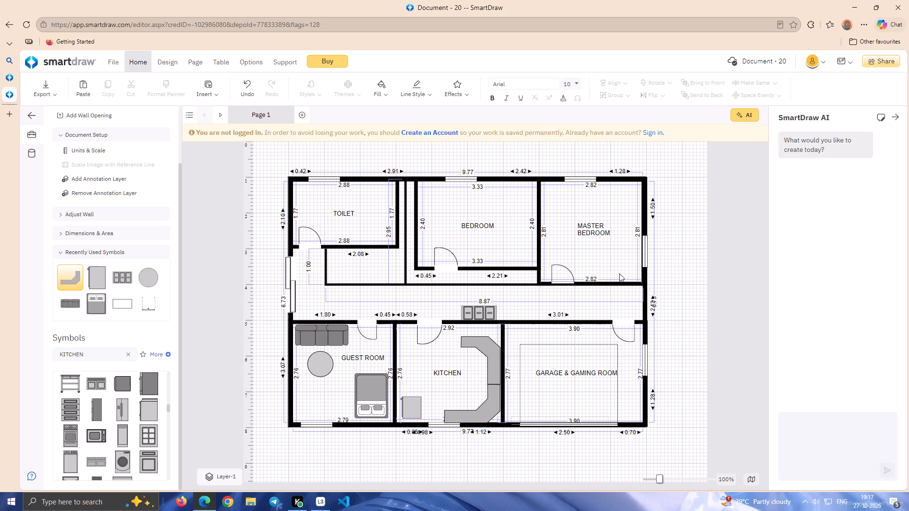
Shorten the corridor's upper wall running beneath the master bedroom door to about 6.08, ending near the master bedroom's lower-left corner.
click(568, 282)
click(567, 268)
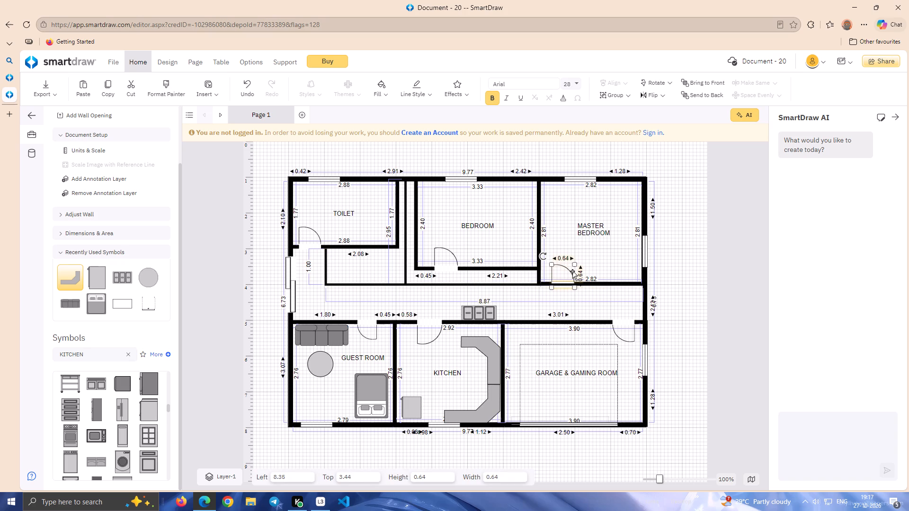
drag(575, 290, 580, 298)
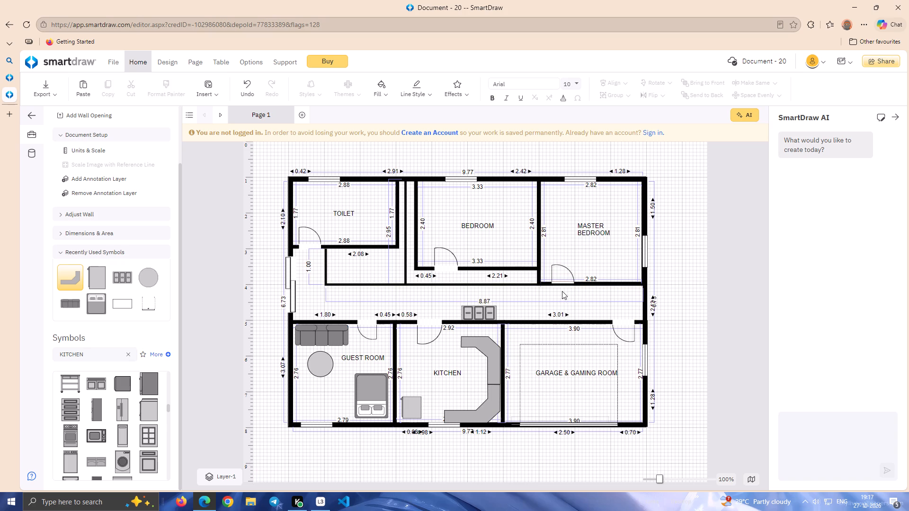
click(512, 284)
drag(644, 285, 543, 289)
Move the master bedroom door near the room's lower-left corner, at about left 8.27 and top 3.41, and shrink it to about 0.60 square.
drag(554, 285, 561, 285)
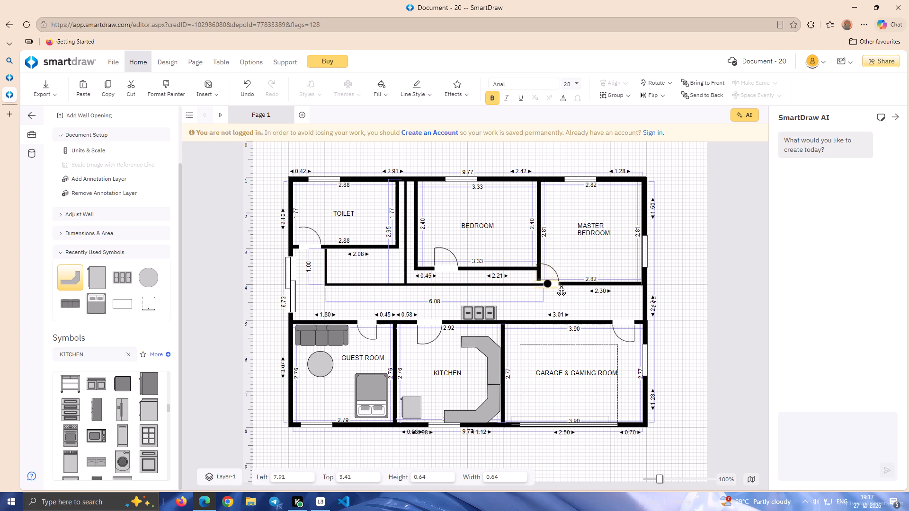
drag(561, 285, 571, 284)
click(566, 230)
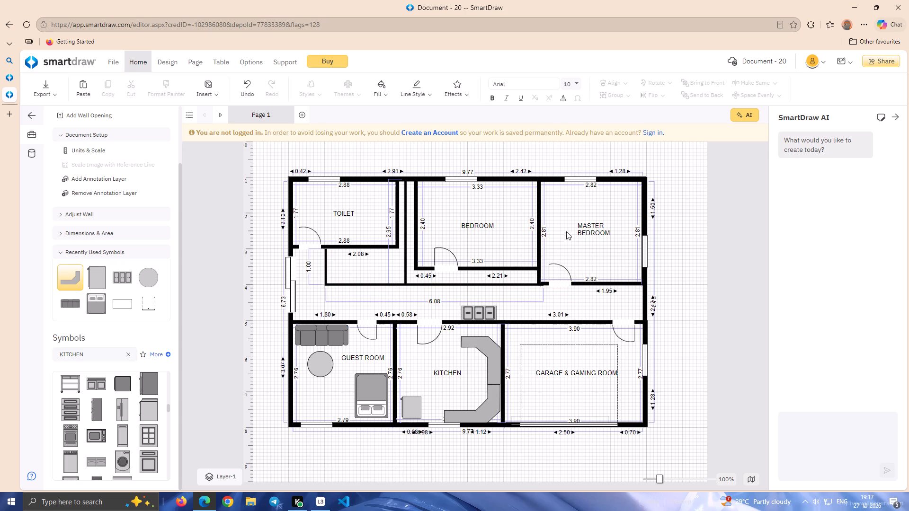
click(562, 283)
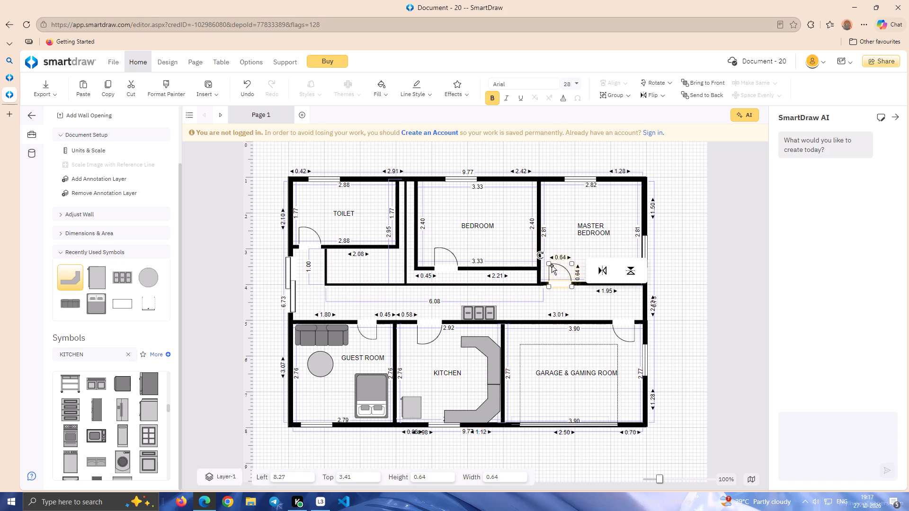
drag(550, 263, 550, 265)
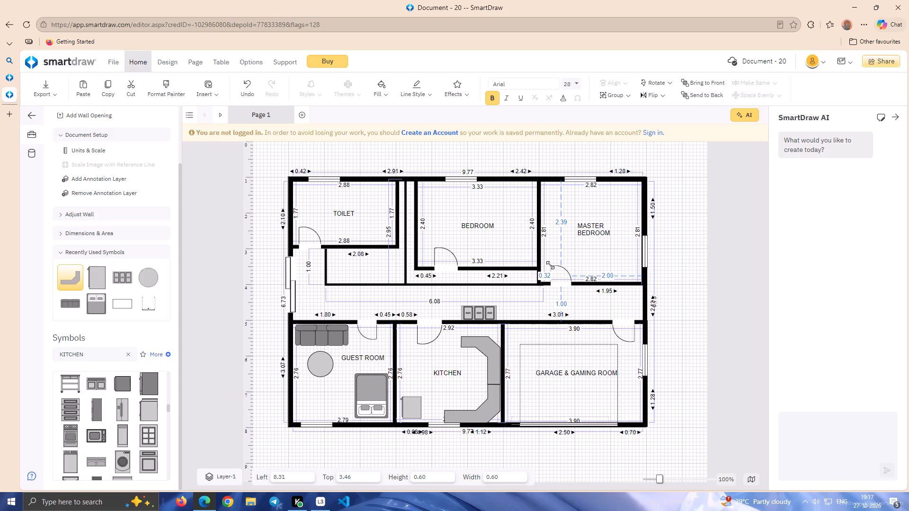
drag(550, 265, 551, 274)
drag(551, 274, 552, 275)
click(563, 238)
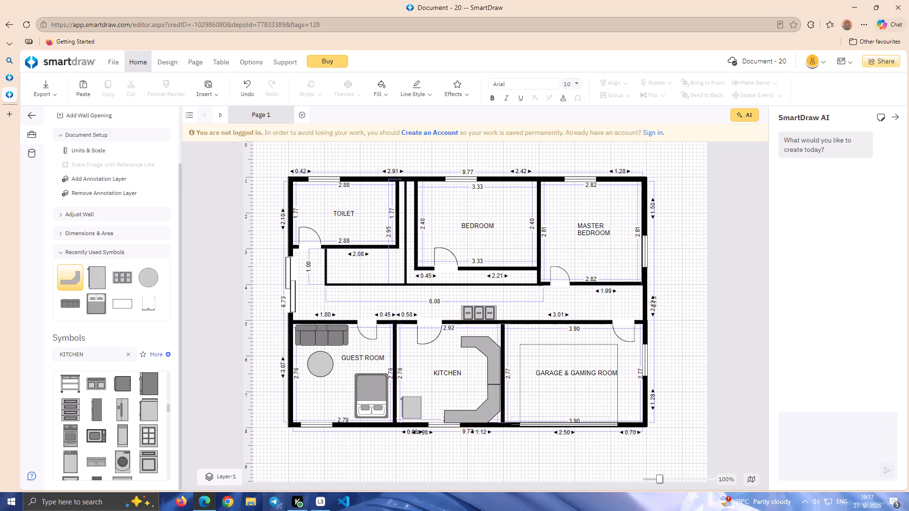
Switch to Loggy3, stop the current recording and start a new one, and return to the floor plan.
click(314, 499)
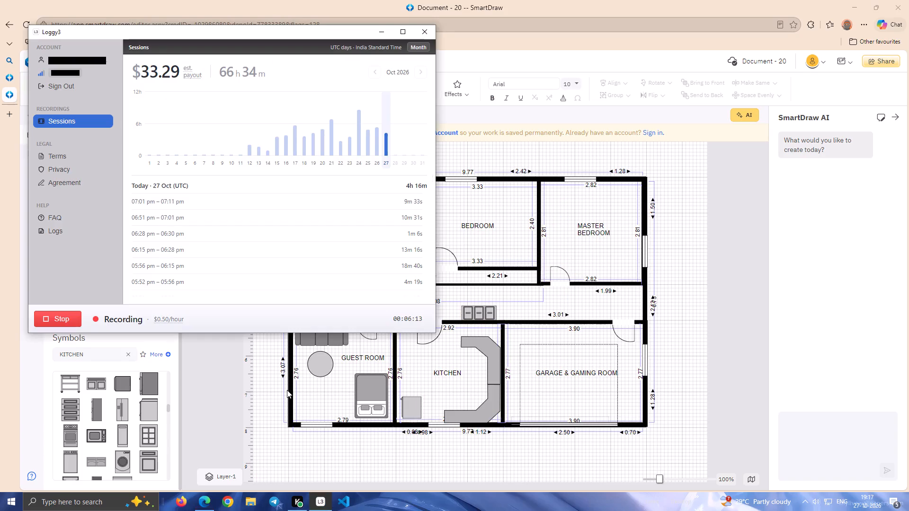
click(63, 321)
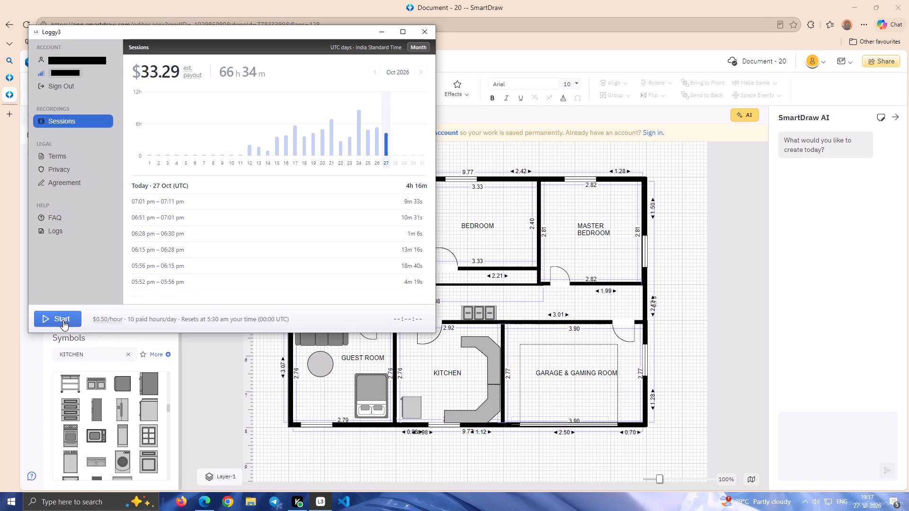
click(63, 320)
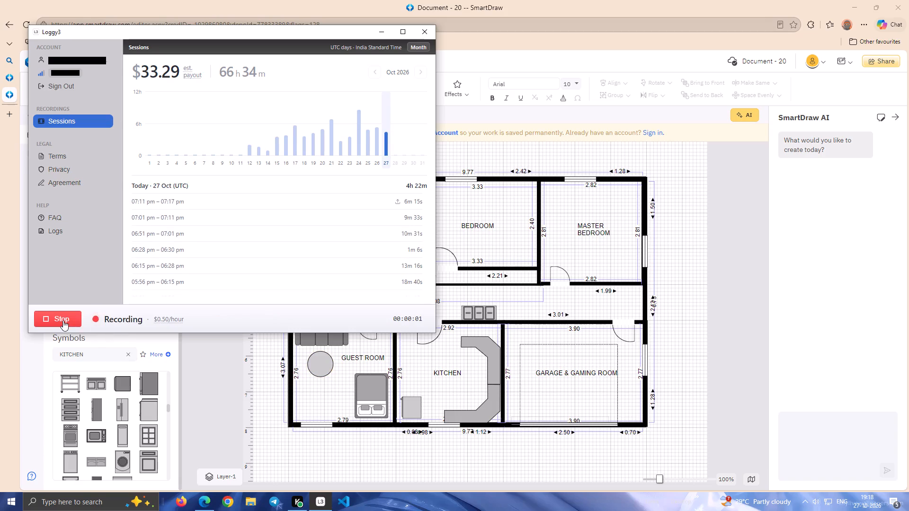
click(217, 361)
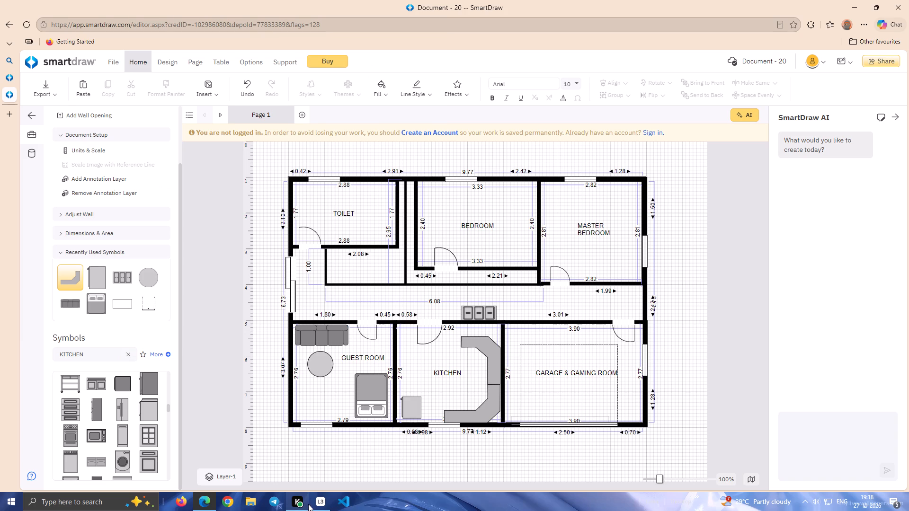
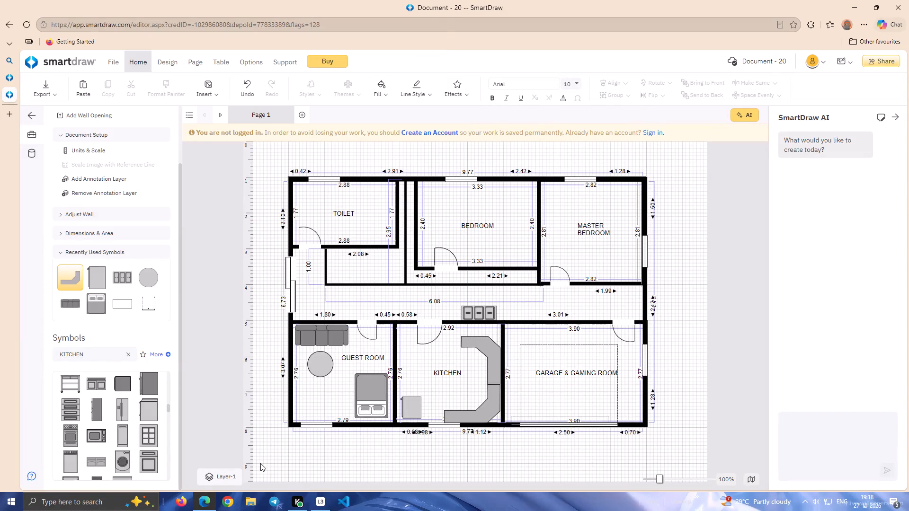
Clear all desktop notifications and return to the floor plan.
click(894, 506)
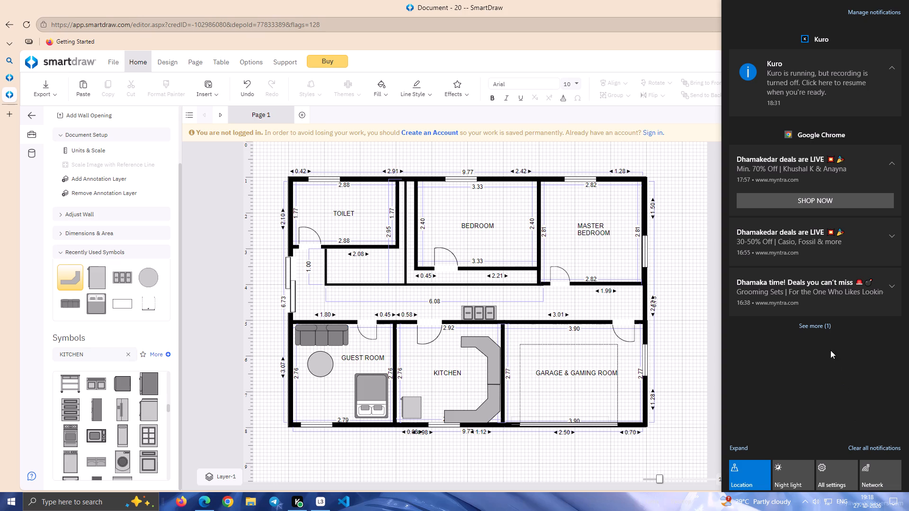
click(798, 320)
click(884, 446)
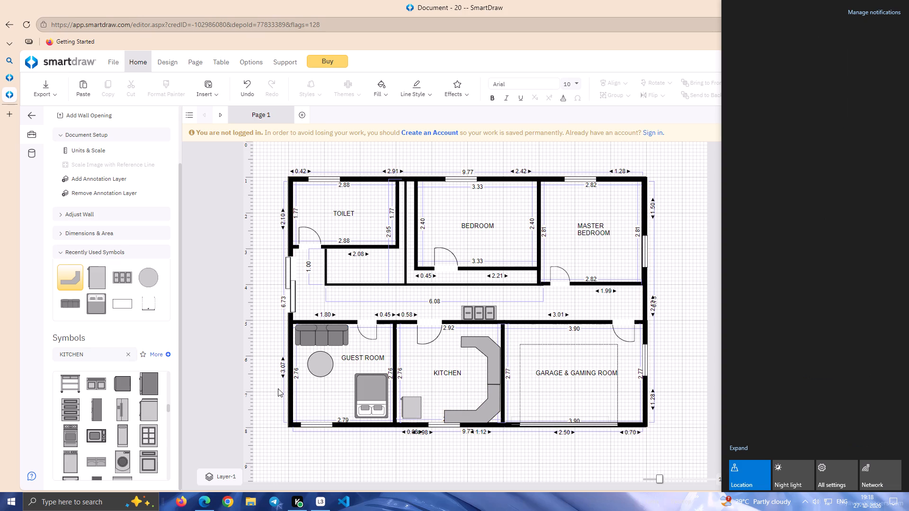
click(222, 384)
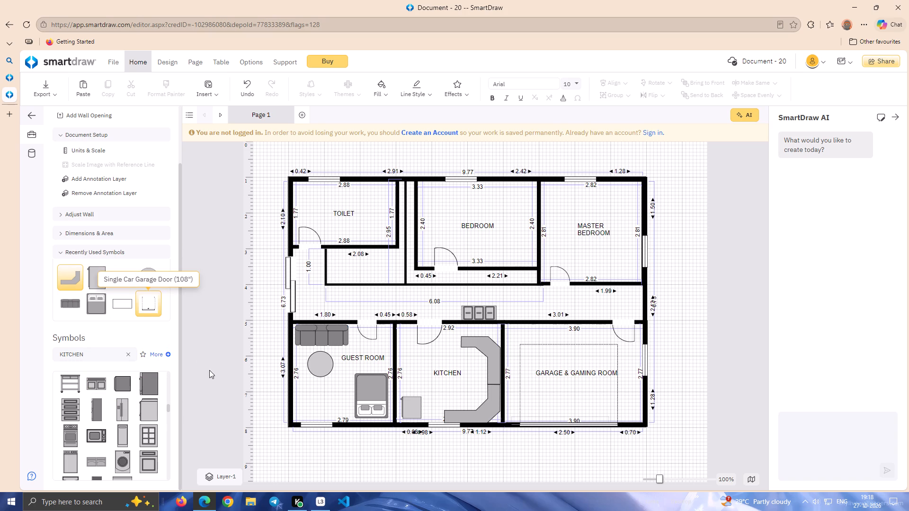
Replace the symbol search term KITCHEN with ROOM and run the search.
click(132, 354)
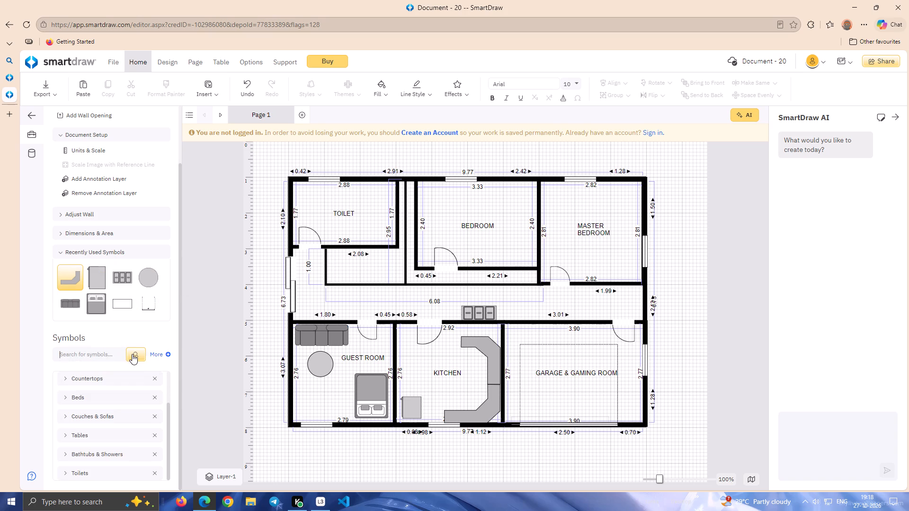
text(ROOM)
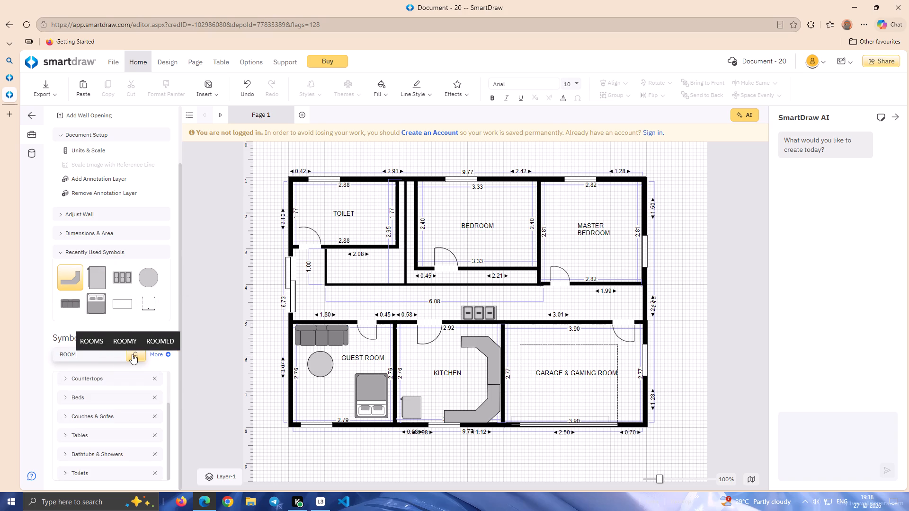
key(Return)
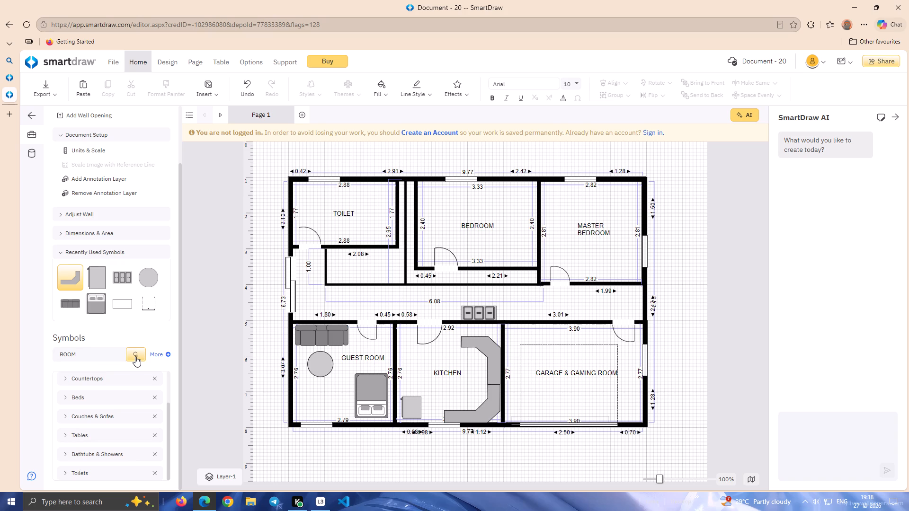
click(135, 356)
click(135, 356)
click(111, 354)
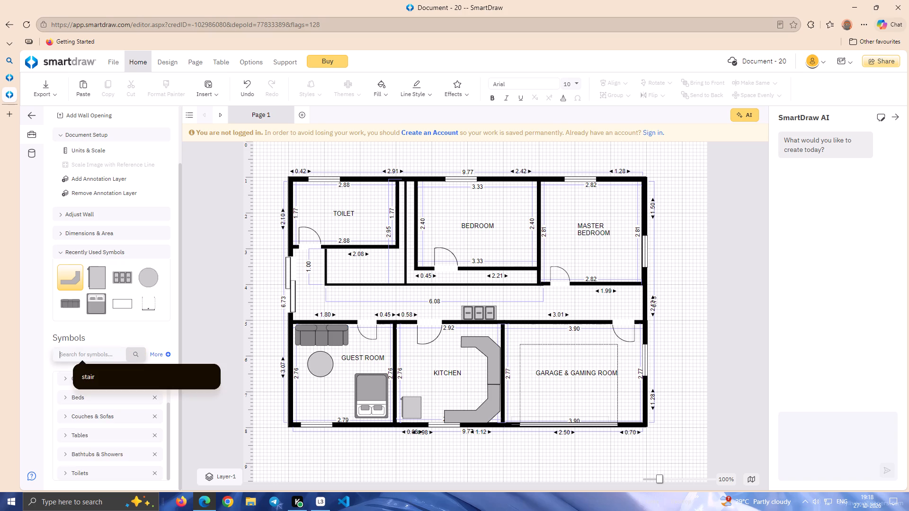
text(ROOM)
key(Return)
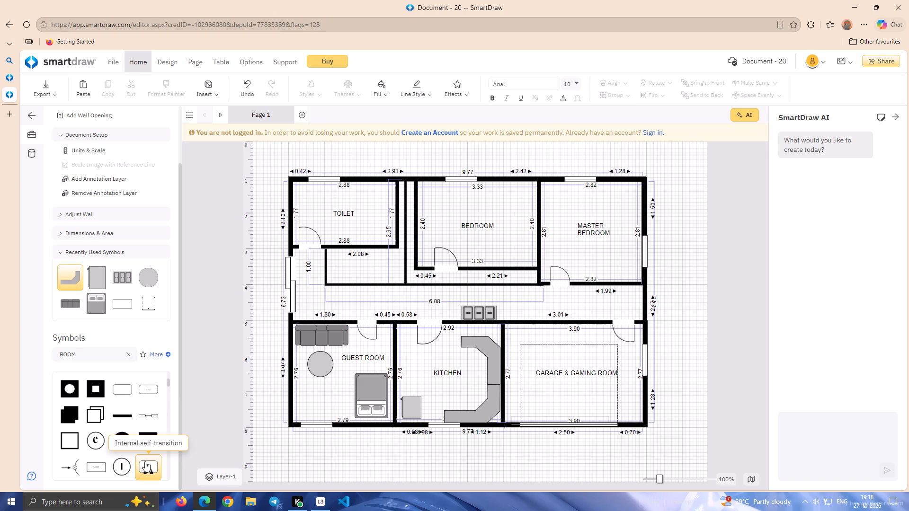
Add a Port 1 symbol, about 0.31 wide by 0.25 high, in the bedroom's upper-right corner.
drag(148, 441, 509, 184)
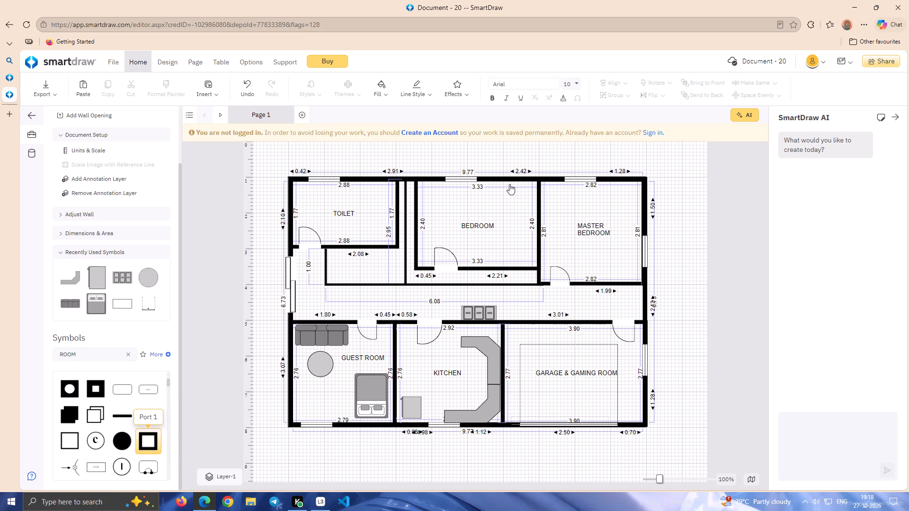
drag(509, 184, 518, 180)
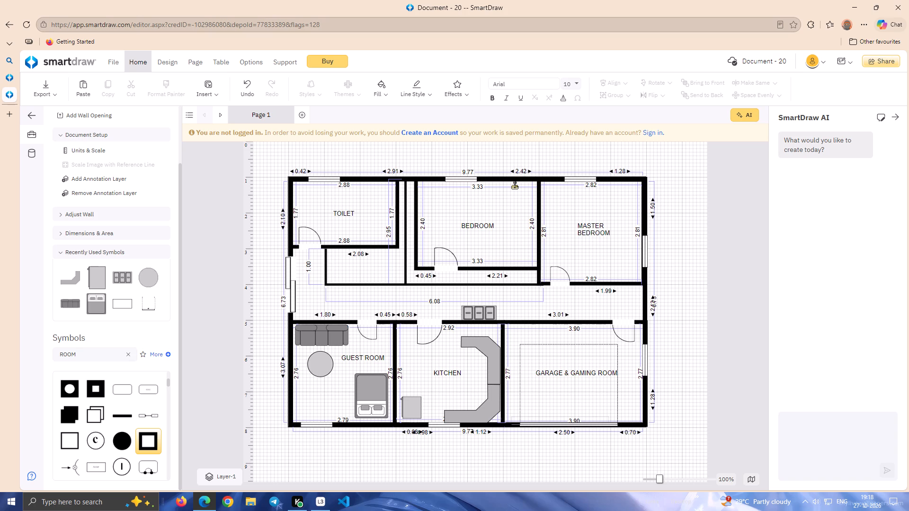
click(515, 186)
double_click(151, 437)
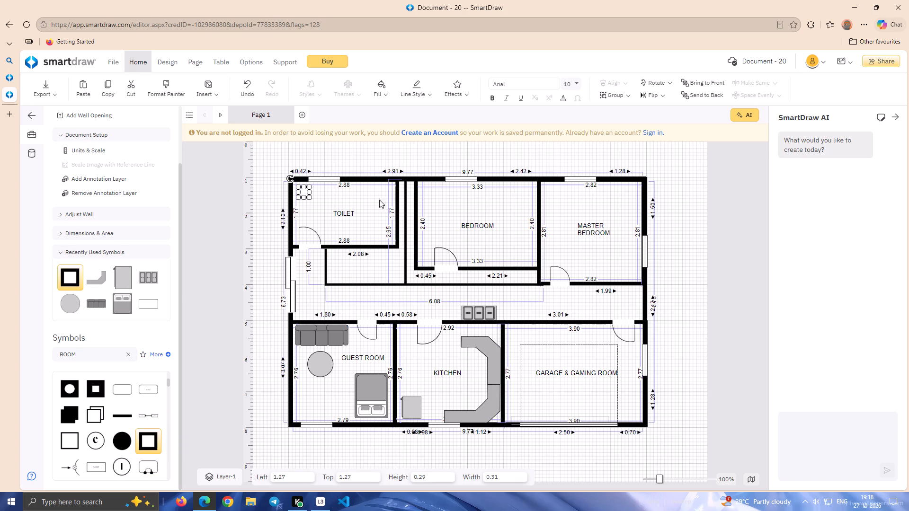
drag(303, 189, 431, 188)
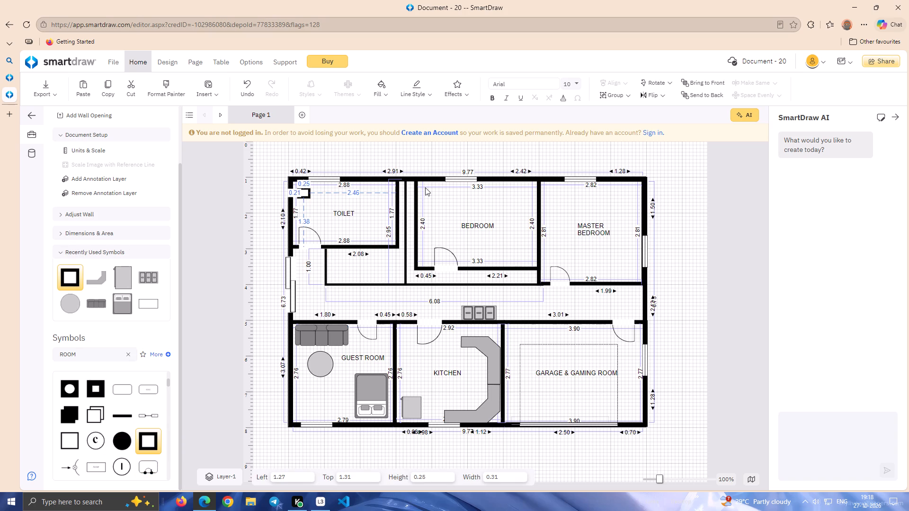
drag(304, 193, 399, 192)
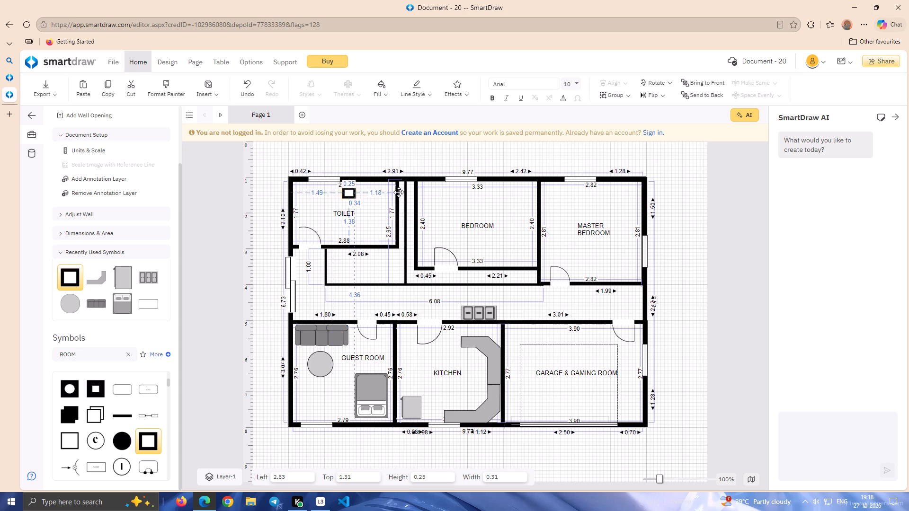
drag(399, 192, 534, 182)
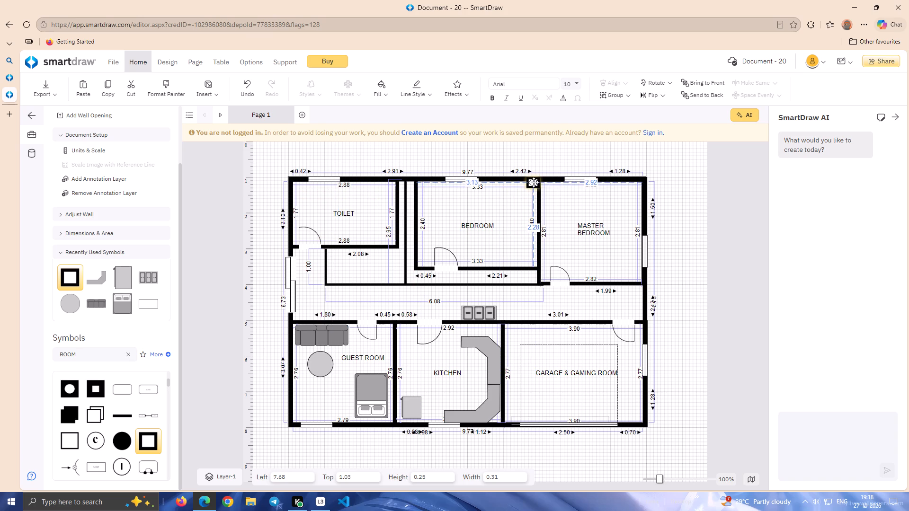
drag(534, 182, 533, 185)
click(479, 231)
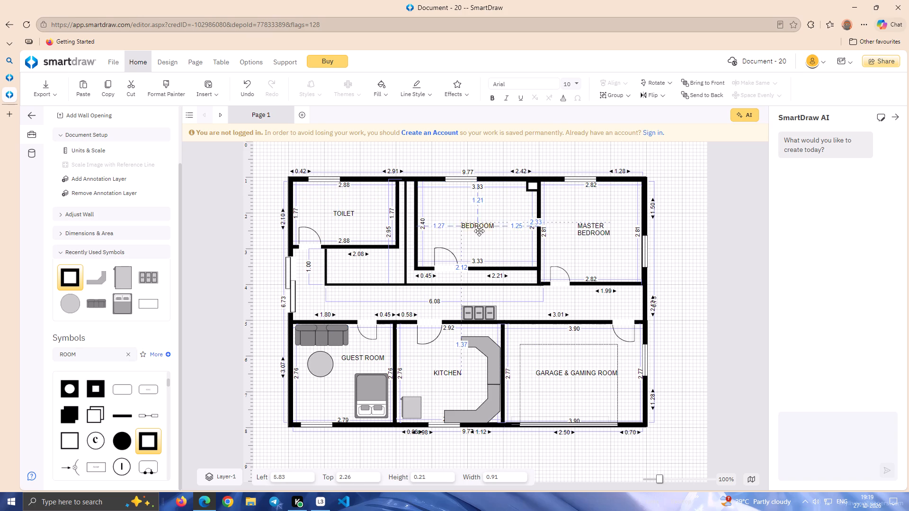
click(496, 220)
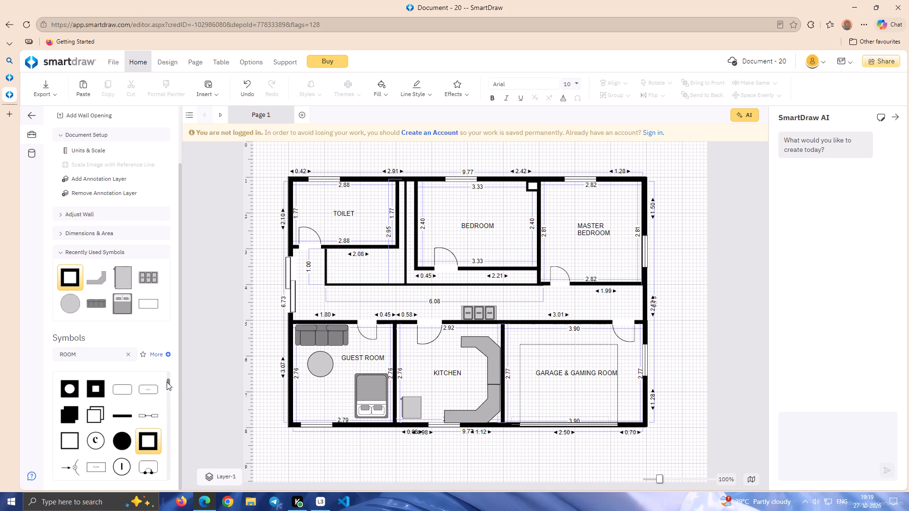
Insert the side-view armchair symbol from the ROOM results and place it in the garage's upper-left corner, at about left 7.30 and top 5.22.
drag(167, 382, 169, 392)
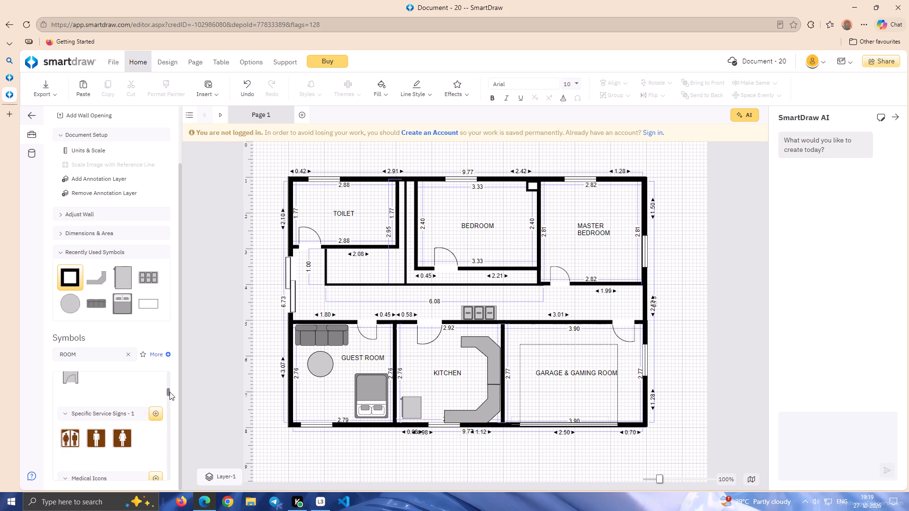
drag(169, 392, 171, 394)
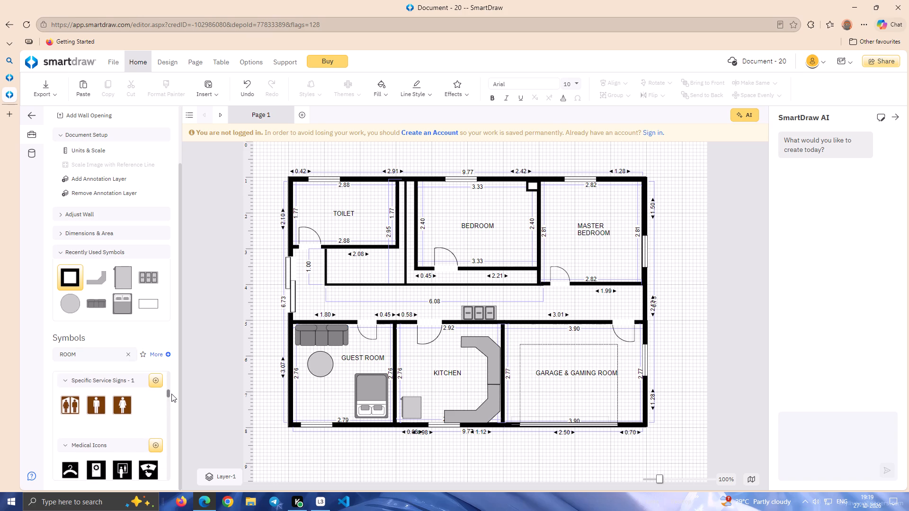
drag(171, 394, 169, 400)
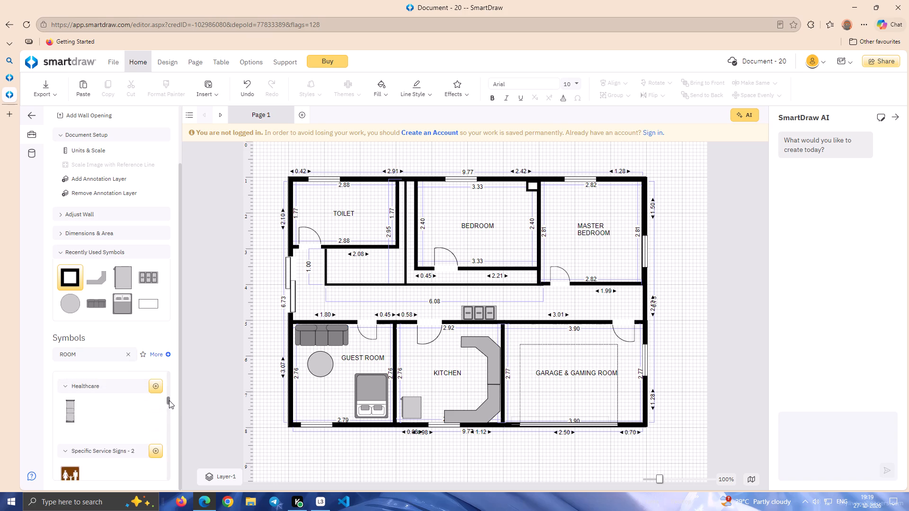
drag(169, 400, 168, 411)
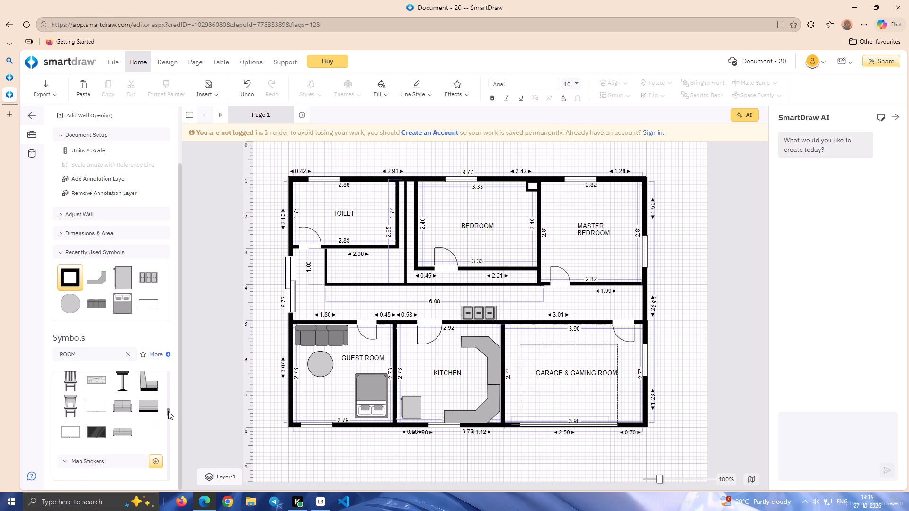
drag(168, 411, 169, 411)
drag(147, 405, 433, 195)
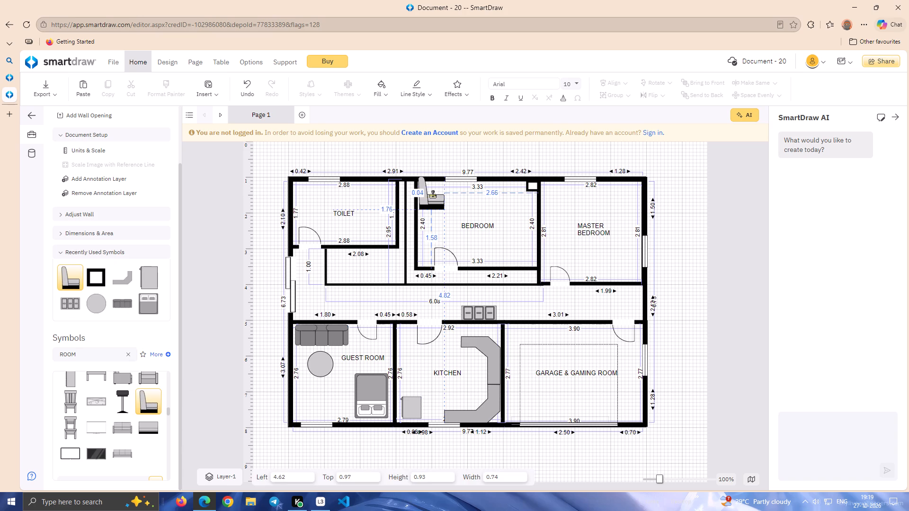
drag(433, 195, 437, 196)
drag(433, 203, 523, 359)
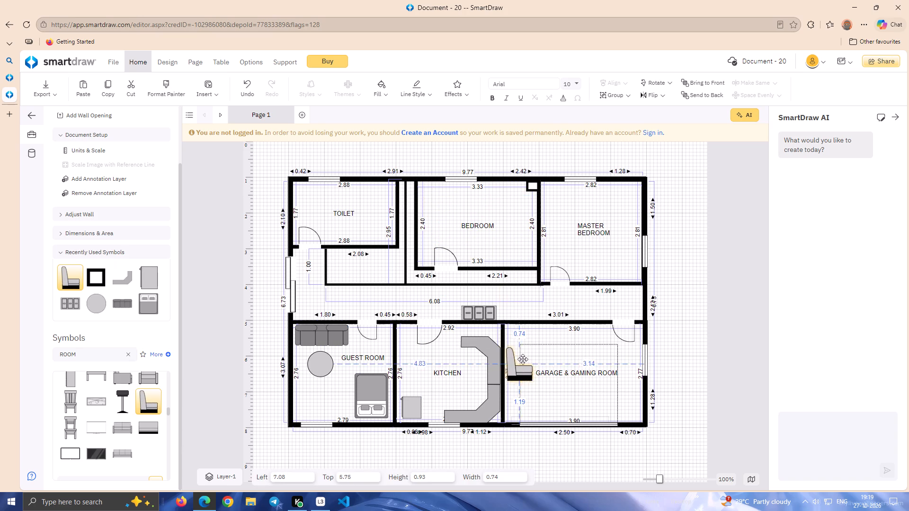
drag(523, 359, 525, 352)
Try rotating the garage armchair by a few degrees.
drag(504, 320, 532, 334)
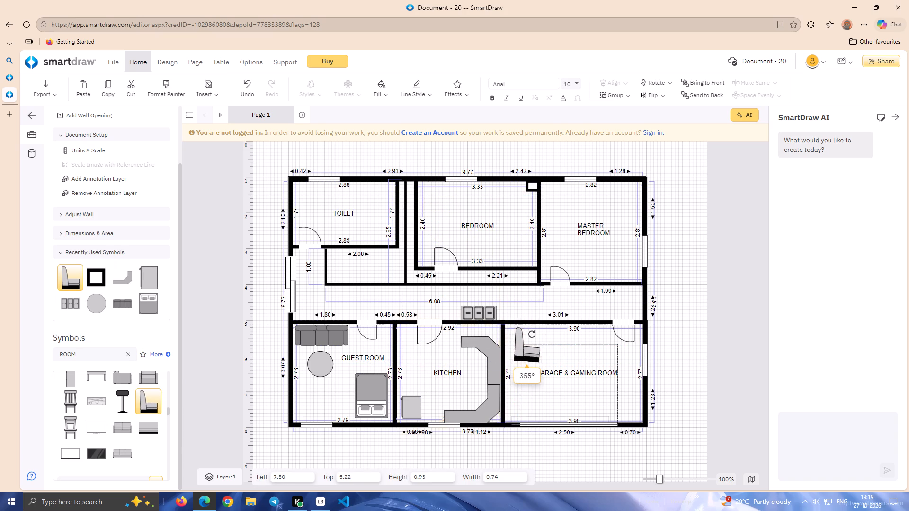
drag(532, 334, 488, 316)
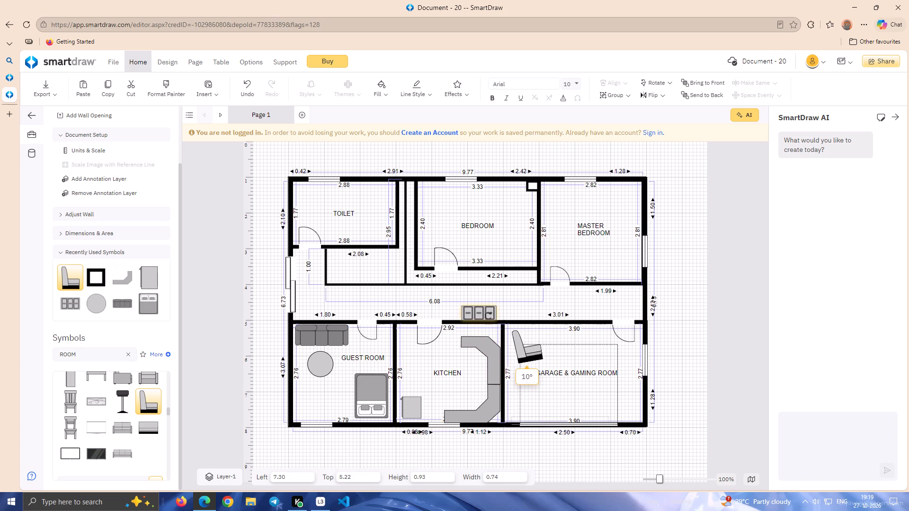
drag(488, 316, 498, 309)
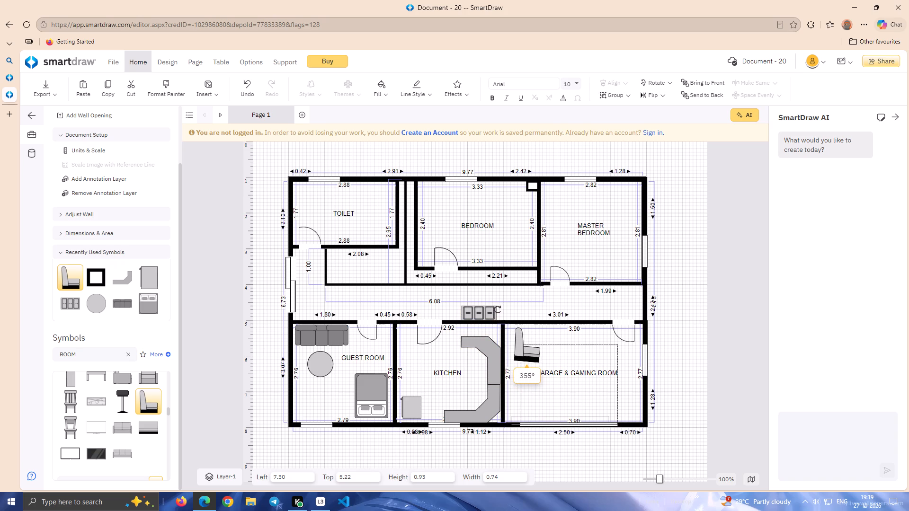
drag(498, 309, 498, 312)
Shrink the garage armchair to about 0.48 wide by 0.64 high and move it to the garage's lower-left corner, at about left 7.08, top 7.01.
drag(541, 362, 538, 359)
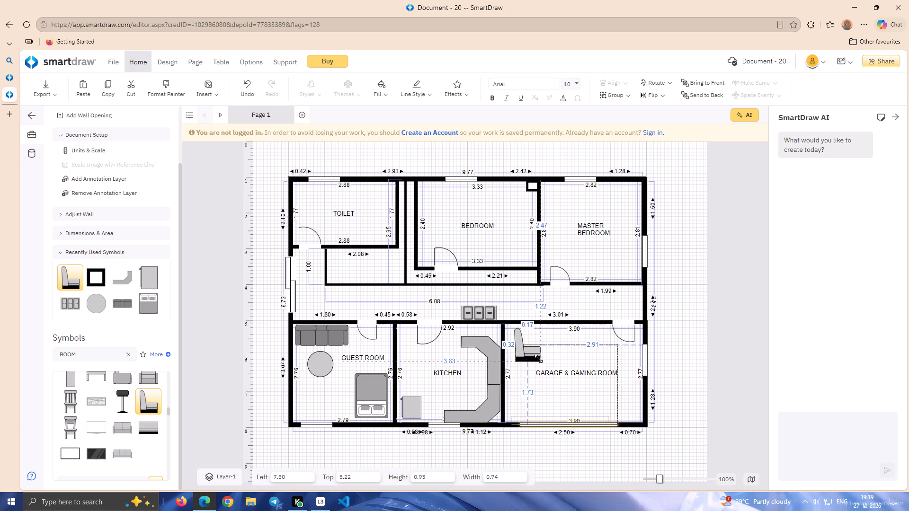
drag(538, 359, 531, 350)
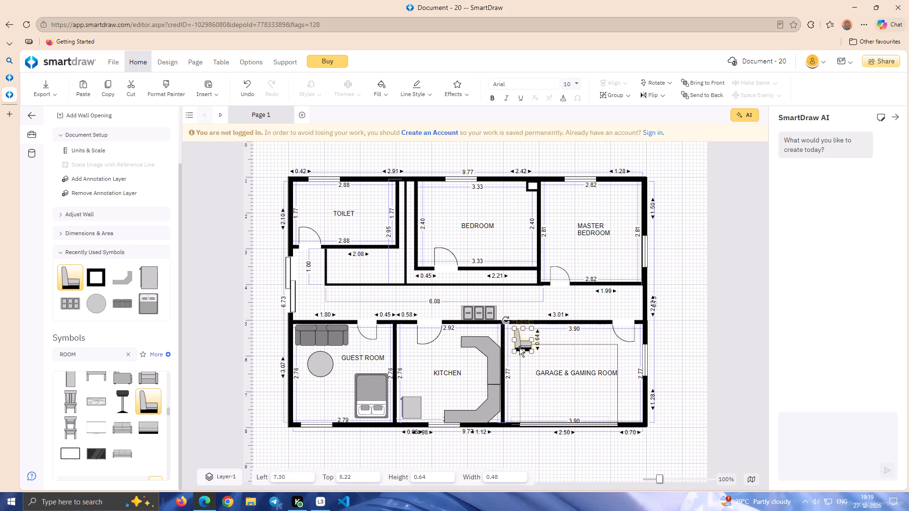
drag(524, 346, 517, 344)
drag(513, 339, 517, 375)
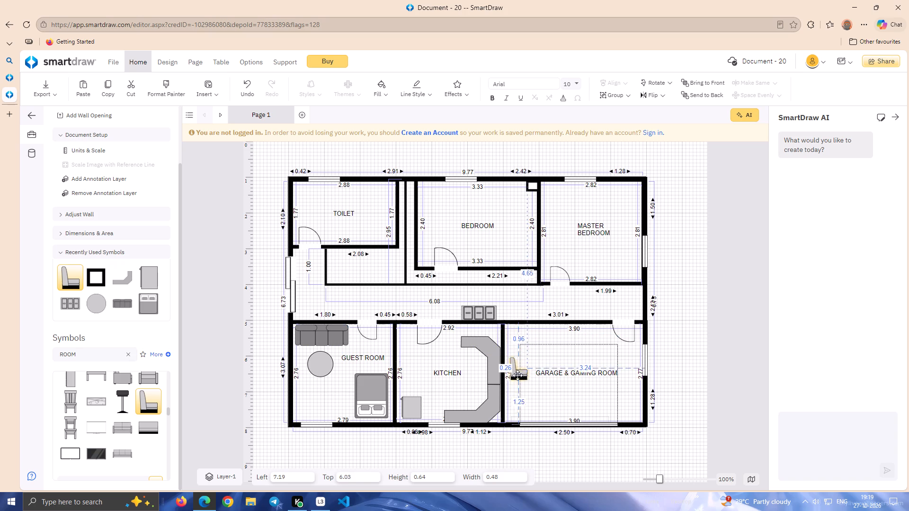
drag(517, 375, 512, 408)
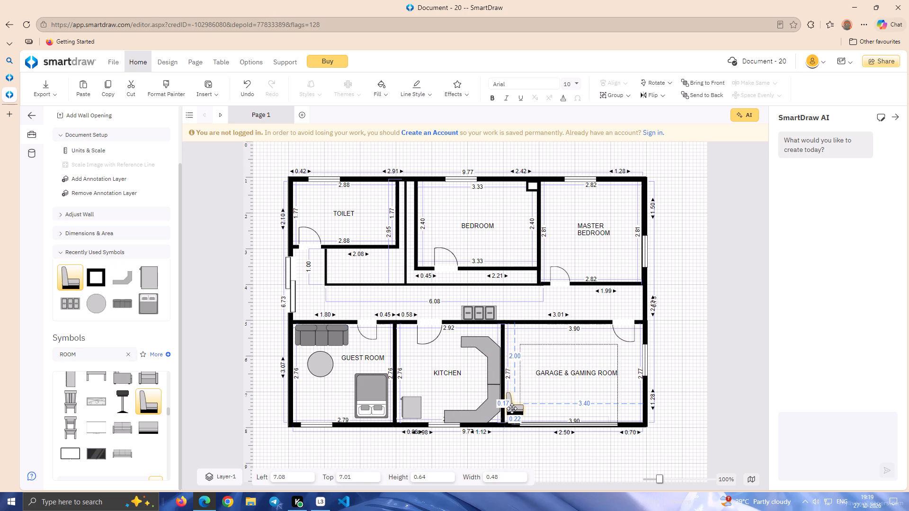
drag(512, 408, 512, 409)
click(523, 384)
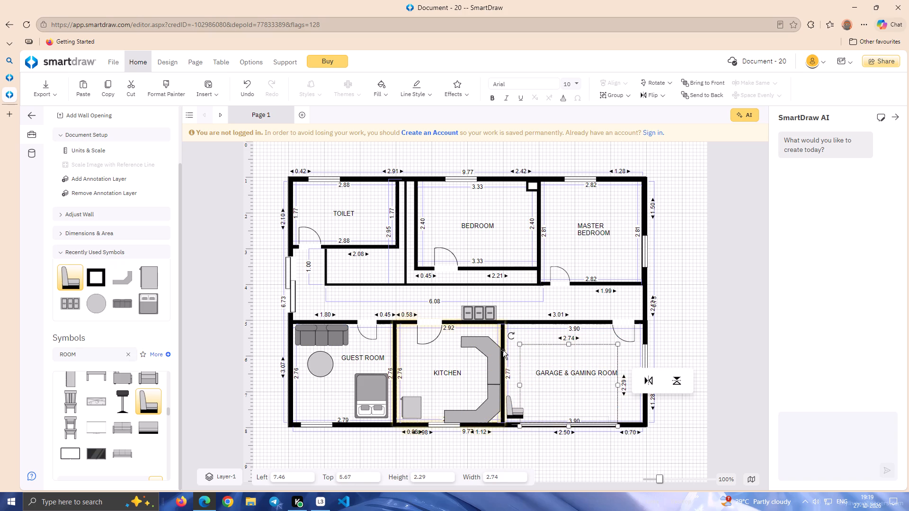
click(503, 350)
click(546, 321)
click(543, 331)
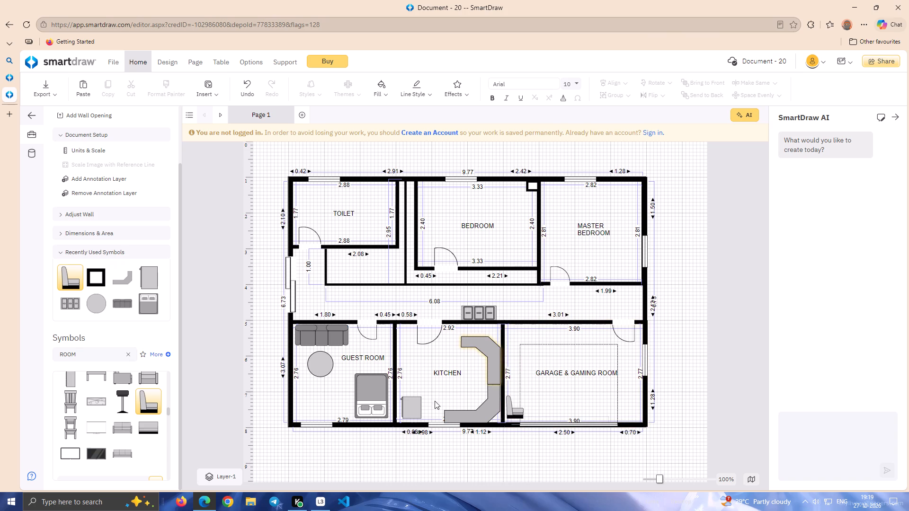